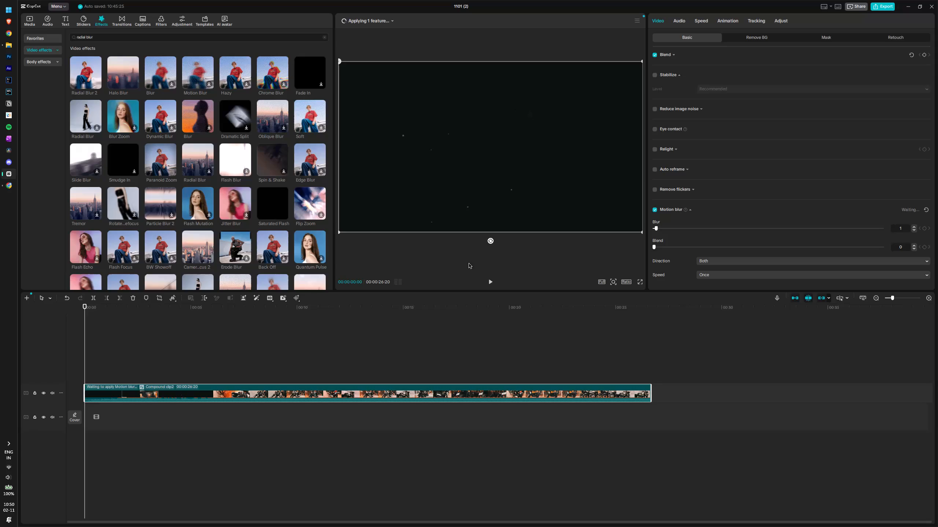
Play back the opening seconds of the compound clip to review the edit while motion blur is pending.
{"action": "key", "text": "space"}
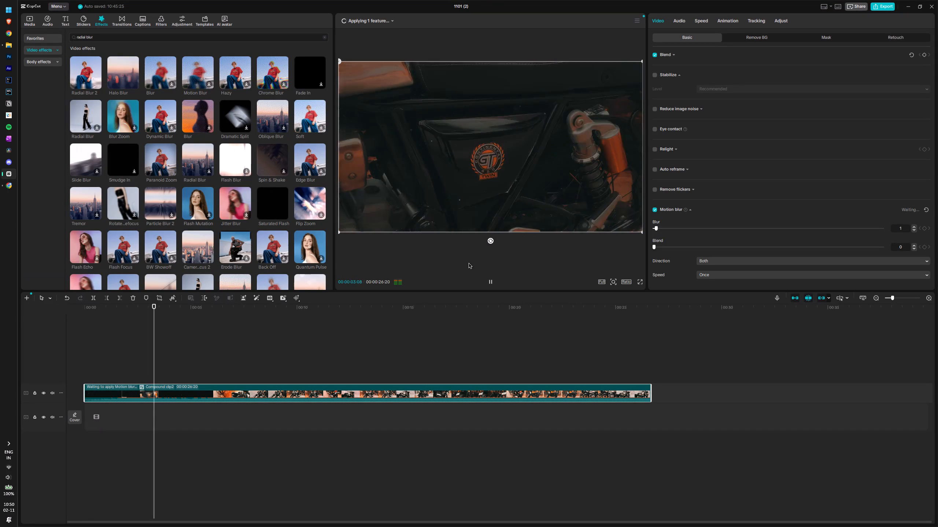
{"action": "key", "text": "space"}
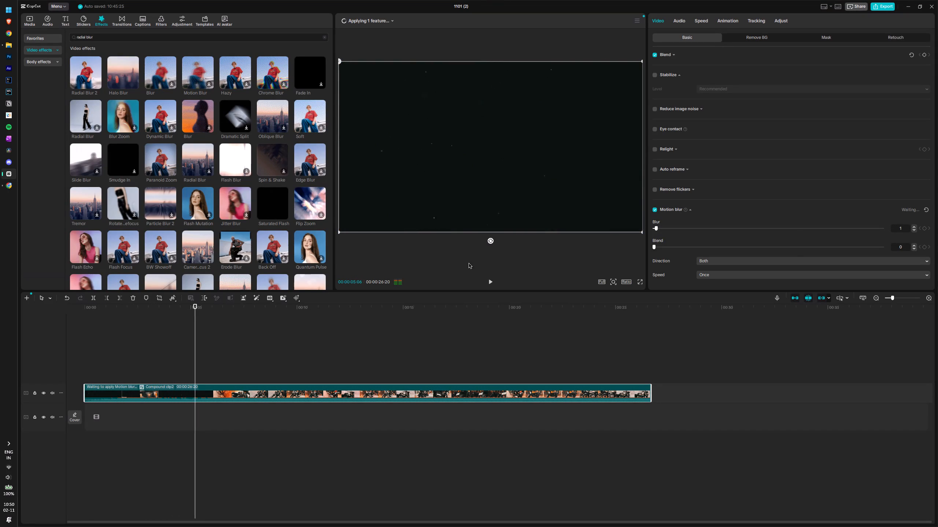
Switch to File Explorer and refresh the project's videoAlg resources folder to look for newly generated files.
{"action": "key", "text": "alt+Tab"}
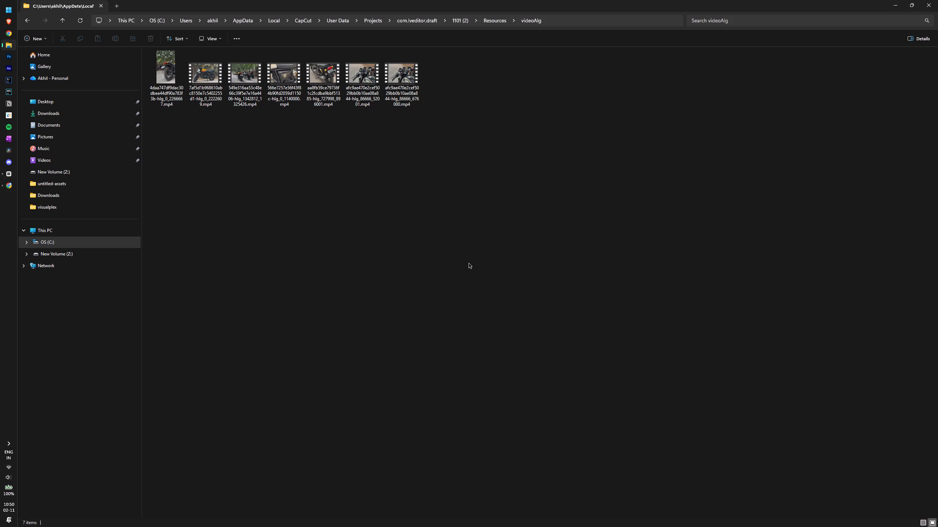
{"action": "left_click", "coordinate": [75, 23]}
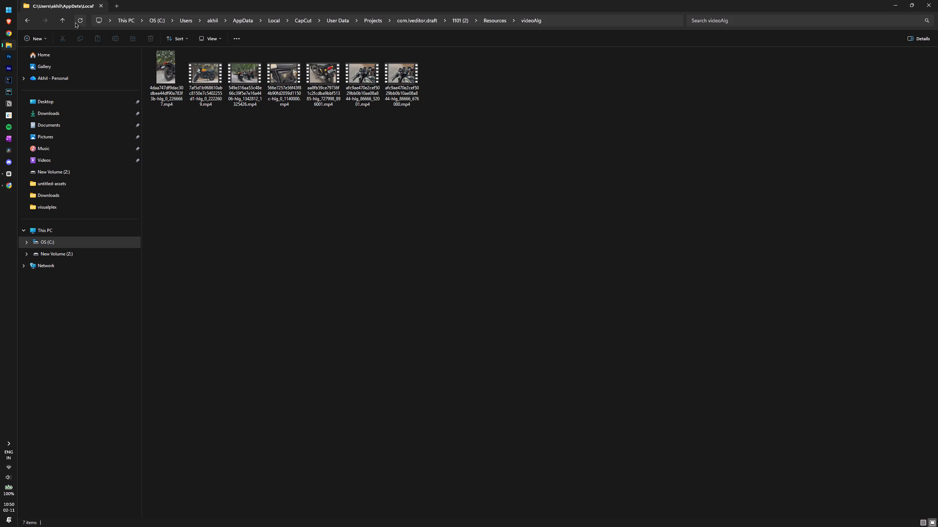
{"action": "triple_click", "coordinate": [75, 23]}
{"action": "left_click", "coordinate": [75, 23]}
{"action": "left_click", "coordinate": [269, 160]}
Switch back to CapCut, close the project and reopen 1101 (2) from the project list.
{"action": "key", "text": "alt+Tab"}
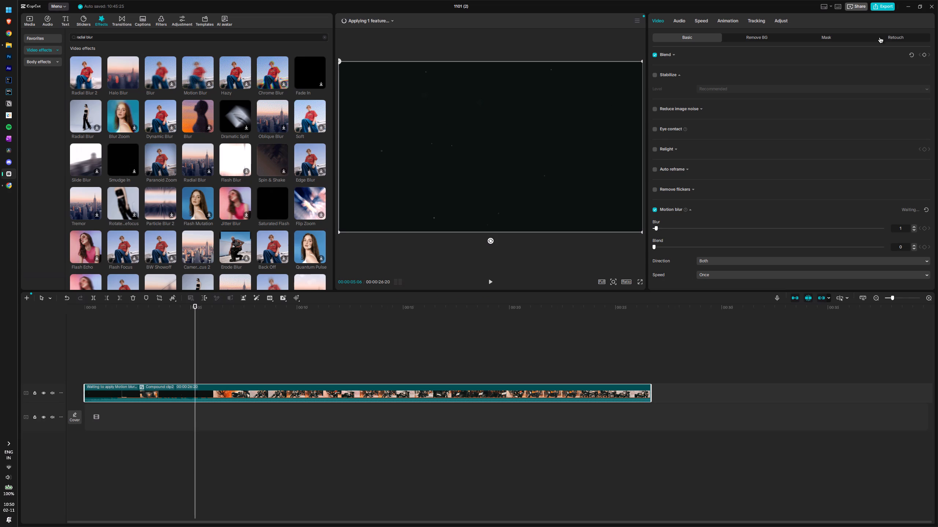
{"action": "left_click", "coordinate": [932, 7]}
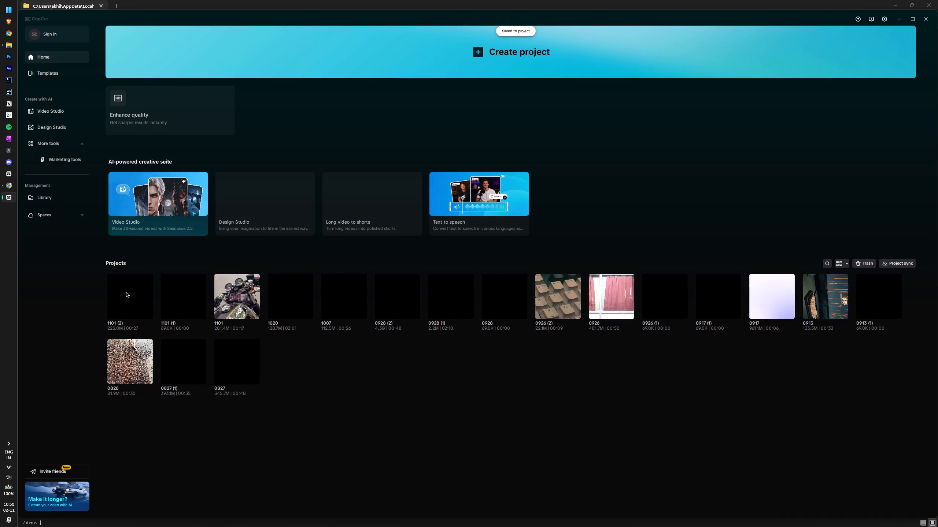
{"action": "left_click", "coordinate": [126, 292]}
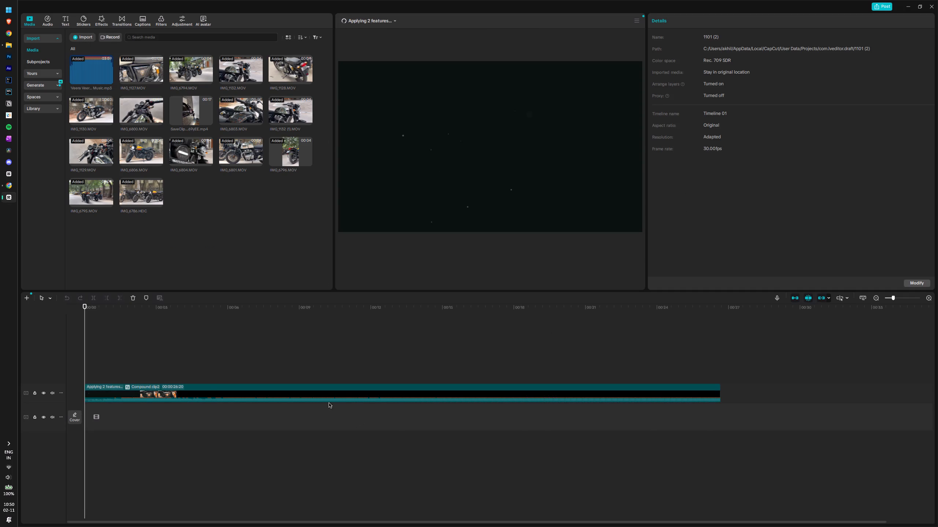
Select the compound clip on the timeline and check the processing progress of its pending features.
{"action": "left_click", "coordinate": [318, 394]}
{"action": "scroll", "coordinate": [749, 206], "scroll_direction": "down", "scroll_amount": 6}
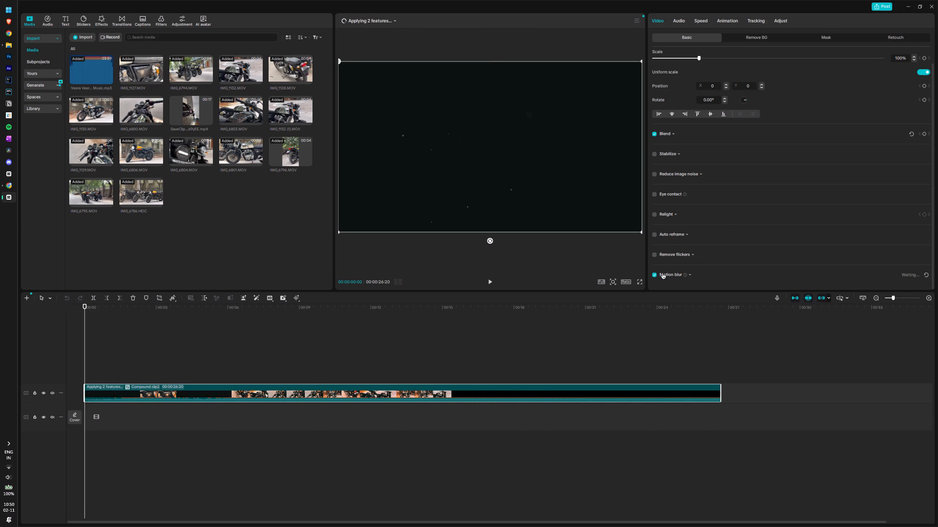
{"action": "left_click", "coordinate": [389, 18]}
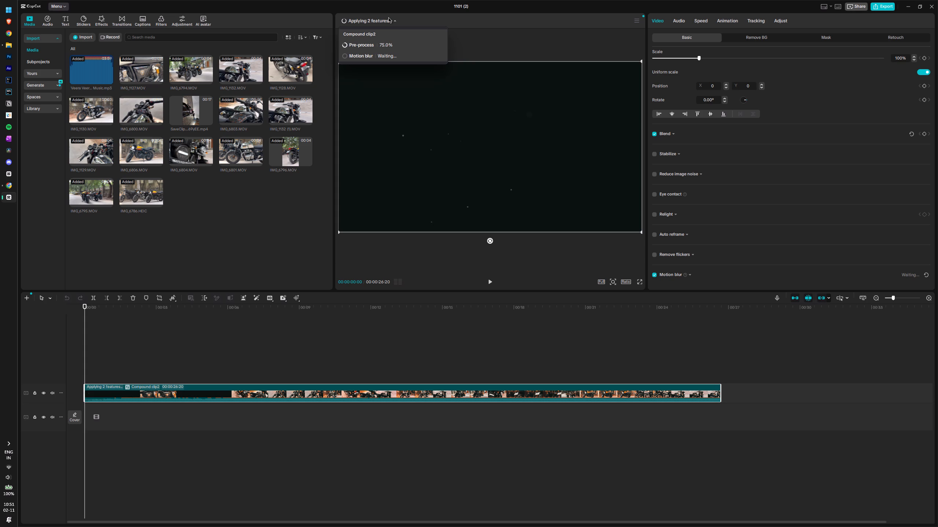
{"action": "left_click", "coordinate": [391, 21]}
{"action": "left_click", "coordinate": [388, 21]}
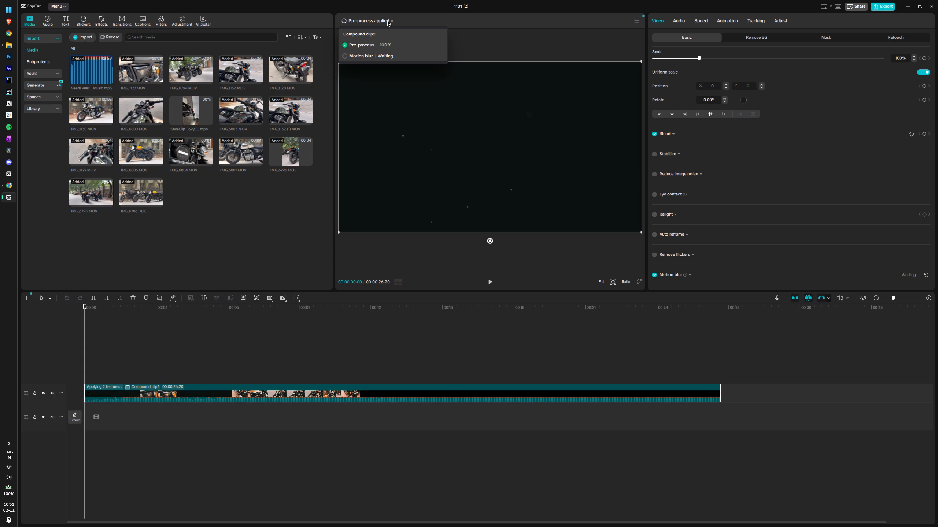
{"action": "double_click", "coordinate": [368, 23]}
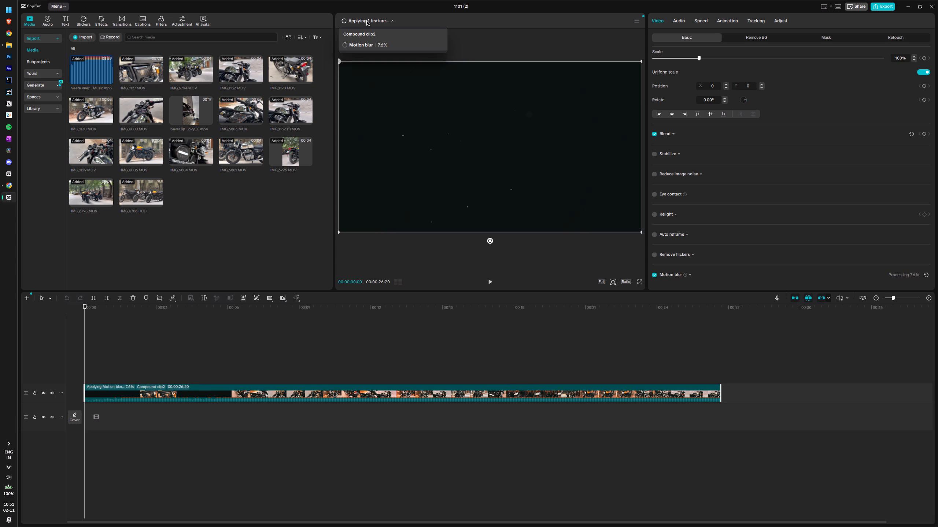
Expand the compound clip's Motion blur settings to view its blur, blend, direction and speed options.
{"action": "scroll", "coordinate": [743, 203], "scroll_direction": "down", "scroll_amount": 4}
{"action": "left_click", "coordinate": [691, 276]}
{"action": "left_click", "coordinate": [691, 276]}
{"action": "scroll", "coordinate": [691, 276], "scroll_direction": "down", "scroll_amount": 3}
{"action": "scroll", "coordinate": [758, 226], "scroll_direction": "down", "scroll_amount": 3}
{"action": "scroll", "coordinate": [801, 228], "scroll_direction": "down", "scroll_amount": 5}
{"action": "left_click_drag", "start_coordinate": [795, 231], "coordinate": [794, 175]}
{"action": "scroll", "coordinate": [780, 238], "scroll_direction": "down", "scroll_amount": 1}
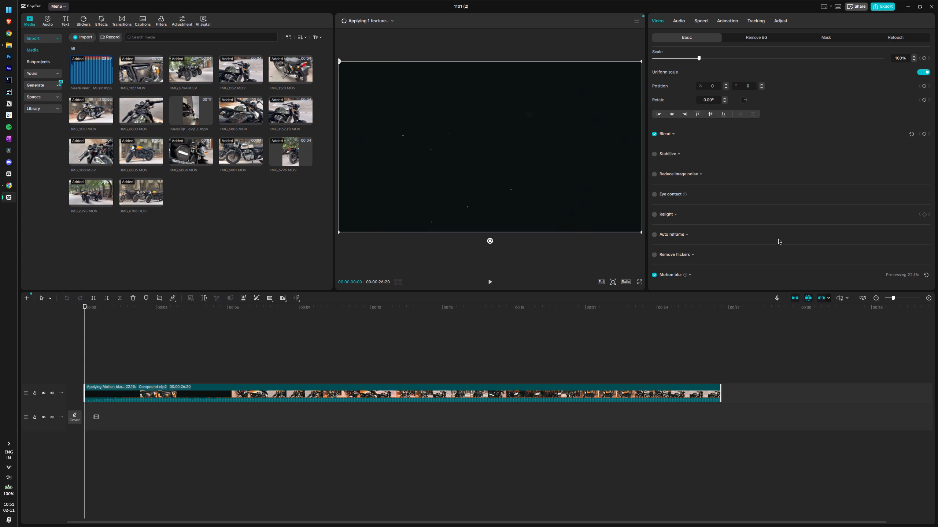
{"action": "scroll", "coordinate": [779, 239], "scroll_direction": "down", "scroll_amount": 3}
{"action": "left_click", "coordinate": [690, 274]}
{"action": "scroll", "coordinate": [701, 252], "scroll_direction": "down", "scroll_amount": 5}
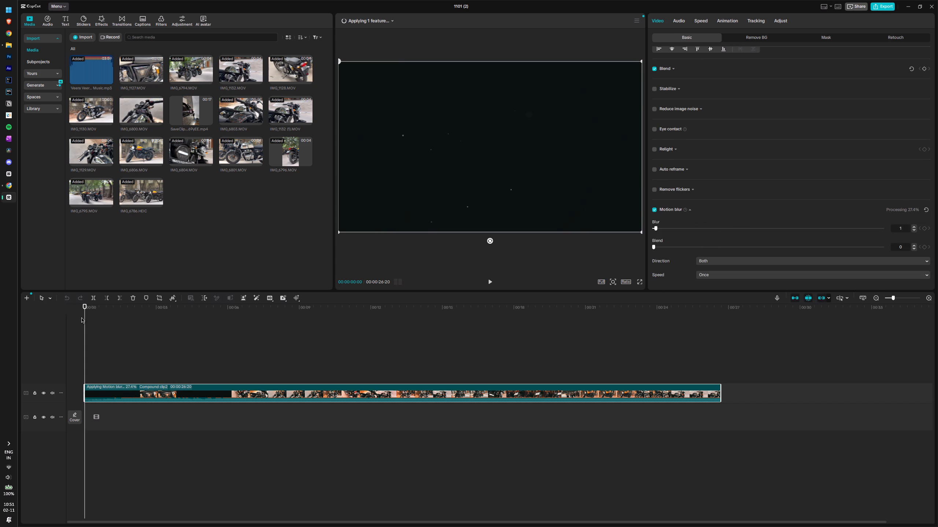
Scrub through the whole compound clip and back to about 2 seconds to examine its shots.
{"action": "left_click_drag", "start_coordinate": [85, 316], "coordinate": [162, 313]}
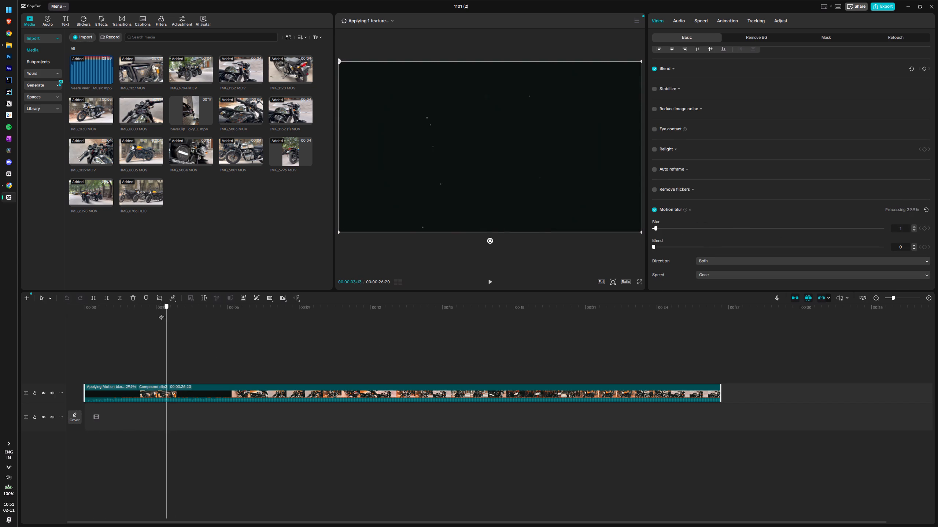
{"action": "left_click_drag", "start_coordinate": [162, 313], "coordinate": [162, 309]}
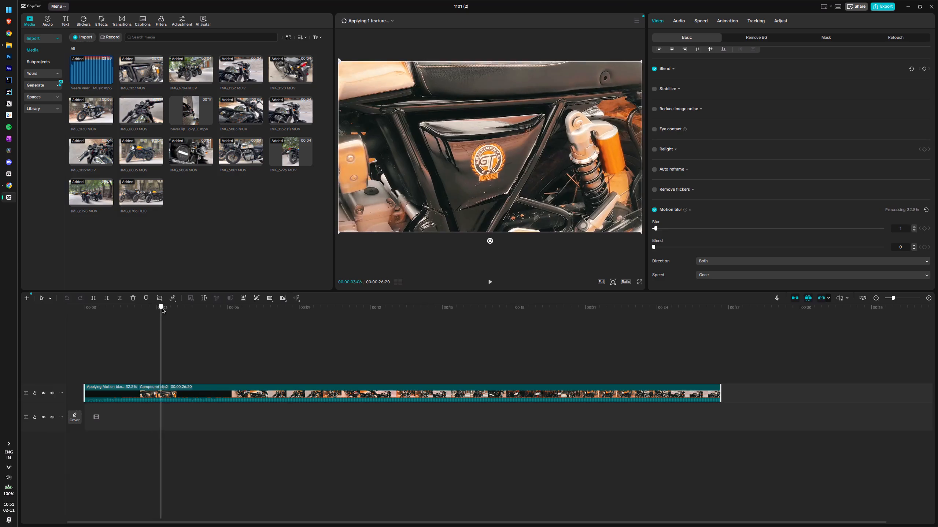
{"action": "left_click_drag", "start_coordinate": [162, 309], "coordinate": [254, 317]}
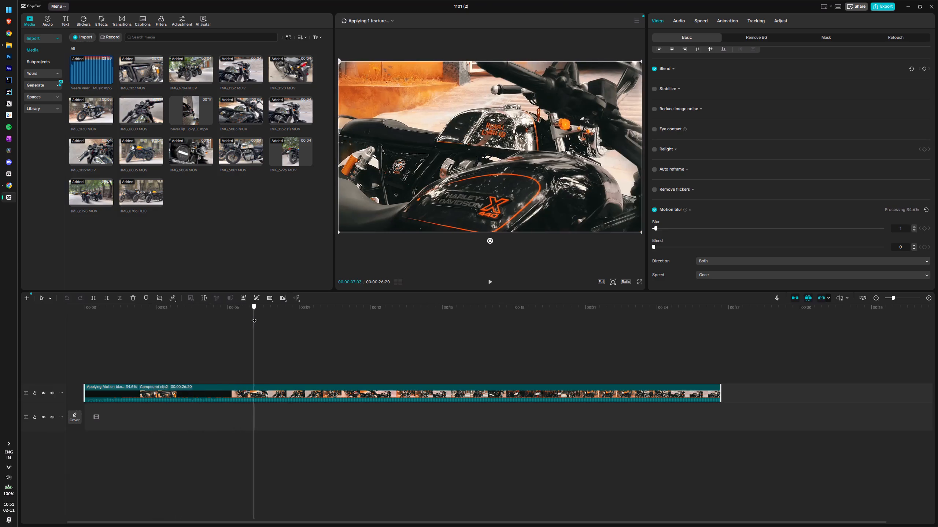
{"action": "left_click_drag", "start_coordinate": [254, 317], "coordinate": [304, 317]}
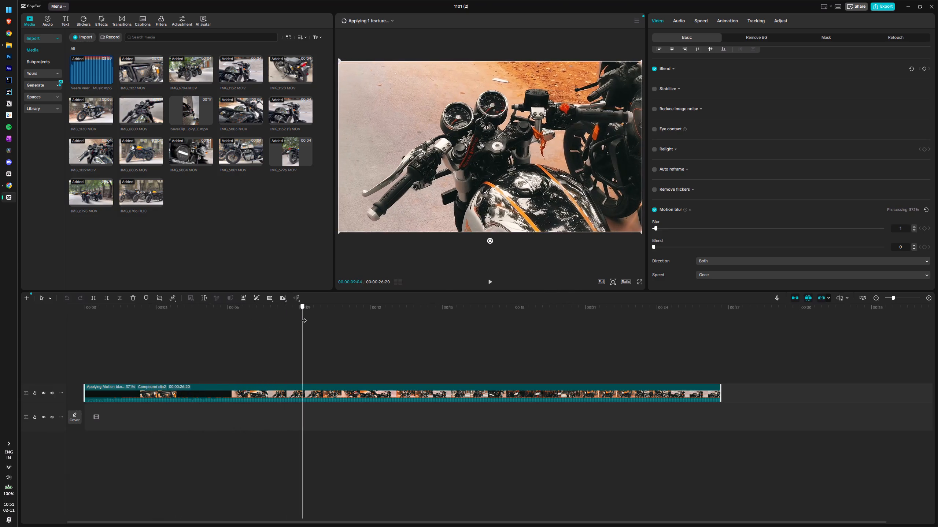
{"action": "left_click_drag", "start_coordinate": [304, 317], "coordinate": [352, 317]}
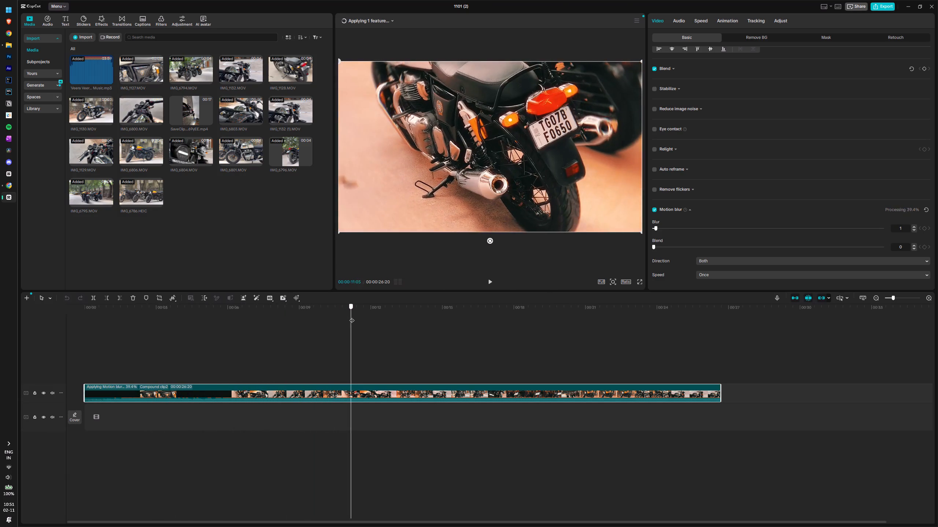
{"action": "left_click_drag", "start_coordinate": [352, 317], "coordinate": [402, 316]}
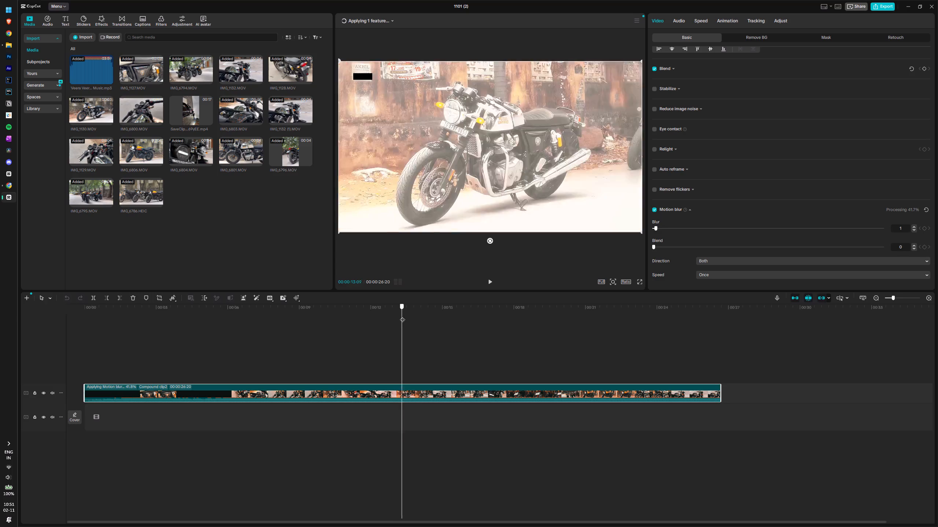
{"action": "left_click_drag", "start_coordinate": [402, 316], "coordinate": [438, 315]}
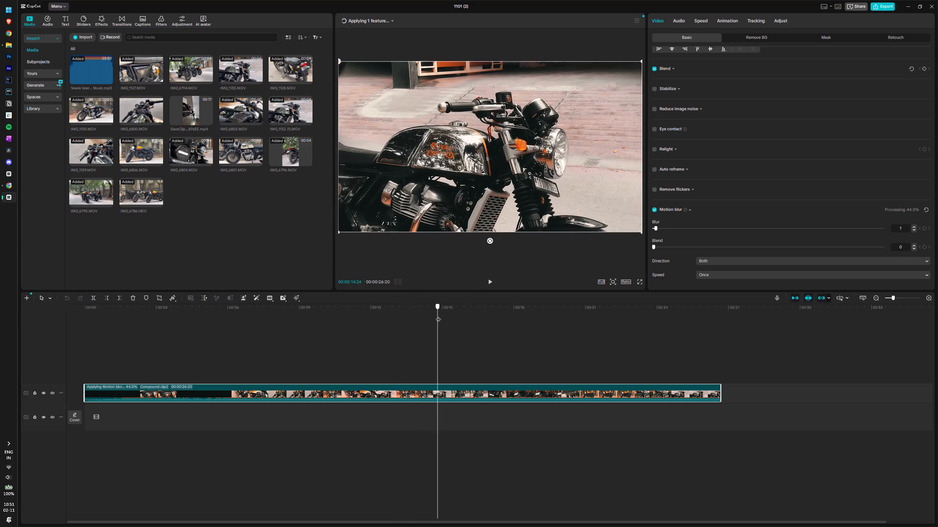
{"action": "left_click_drag", "start_coordinate": [438, 315], "coordinate": [477, 315]}
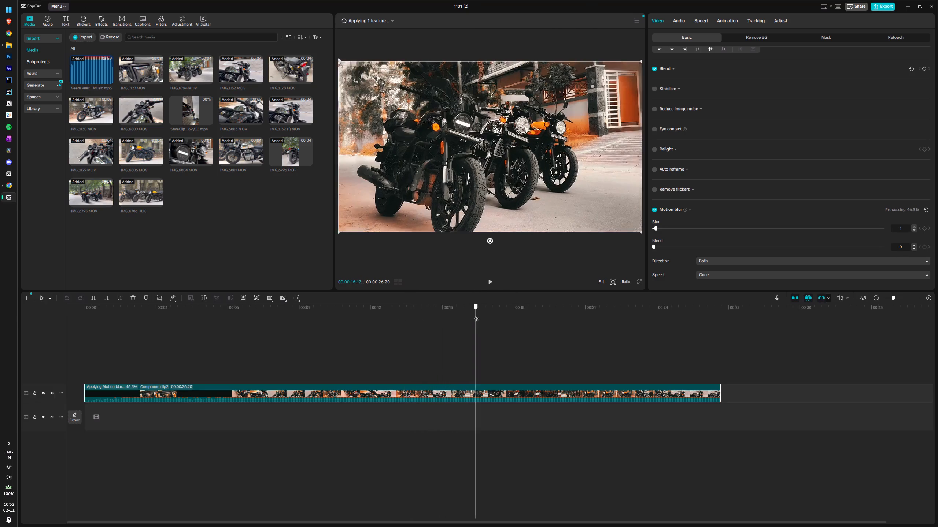
{"action": "left_click_drag", "start_coordinate": [477, 315], "coordinate": [601, 313]}
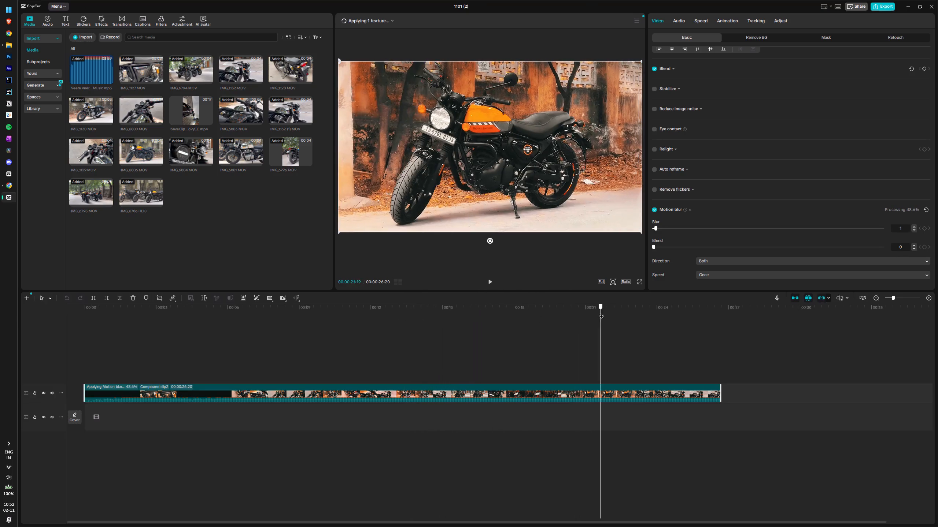
{"action": "left_click_drag", "start_coordinate": [601, 313], "coordinate": [658, 317]}
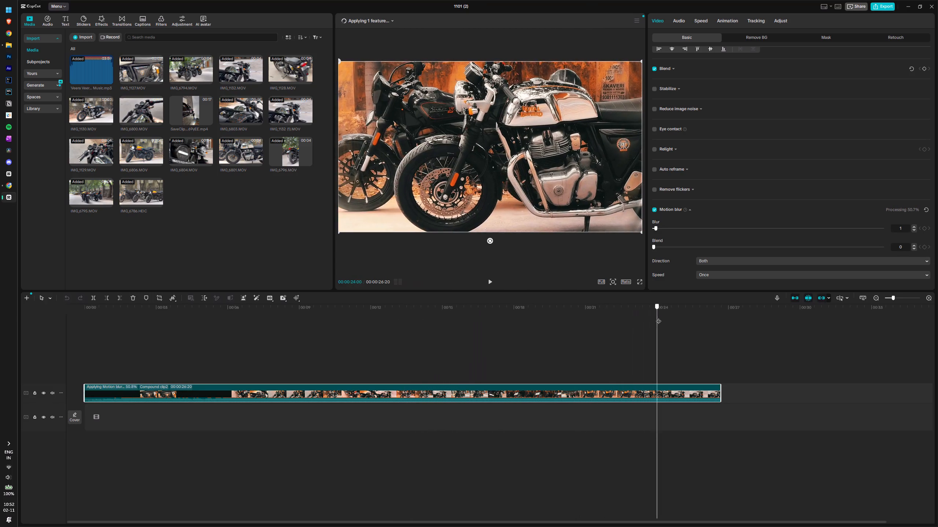
{"action": "left_click_drag", "start_coordinate": [658, 317], "coordinate": [707, 320]}
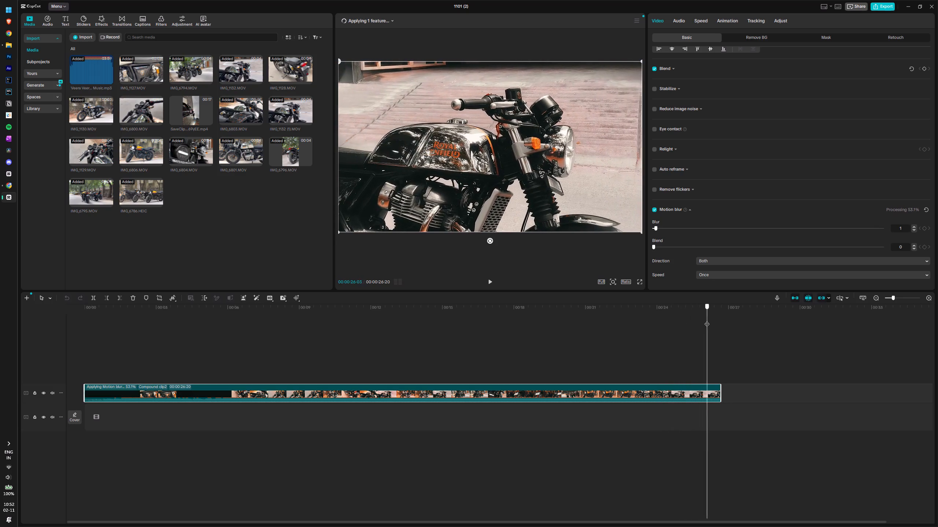
{"action": "left_click_drag", "start_coordinate": [707, 320], "coordinate": [476, 333]}
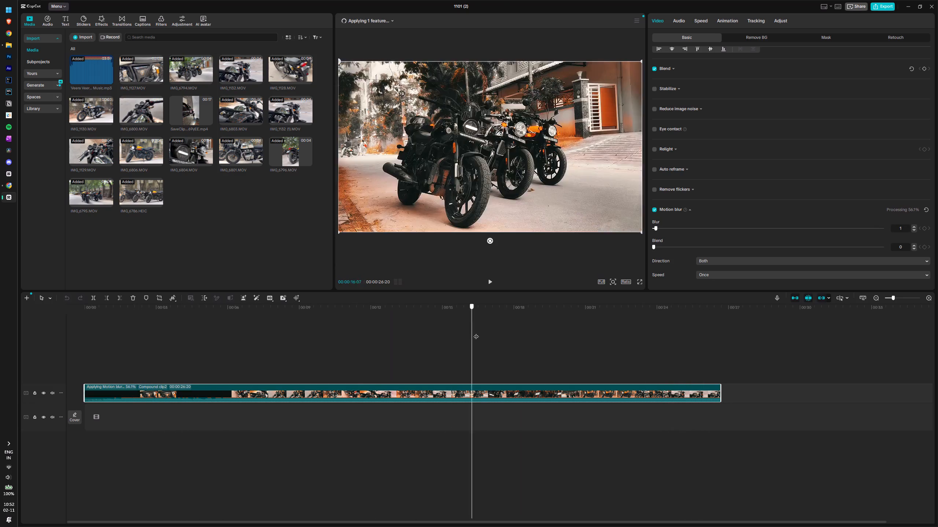
{"action": "left_click_drag", "start_coordinate": [476, 333], "coordinate": [44, 346]}
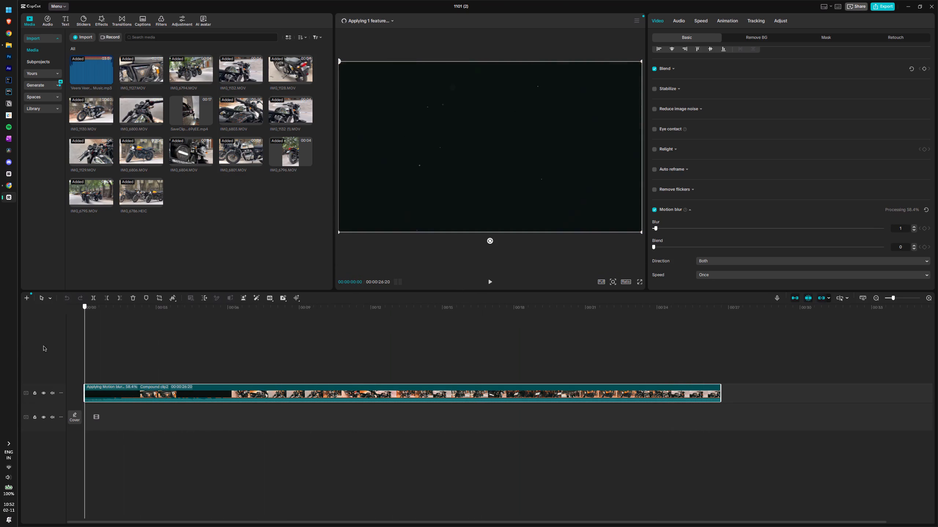
{"action": "left_click_drag", "start_coordinate": [44, 346], "coordinate": [129, 346]}
{"action": "scroll", "coordinate": [522, 149], "scroll_direction": "down", "scroll_amount": 4}
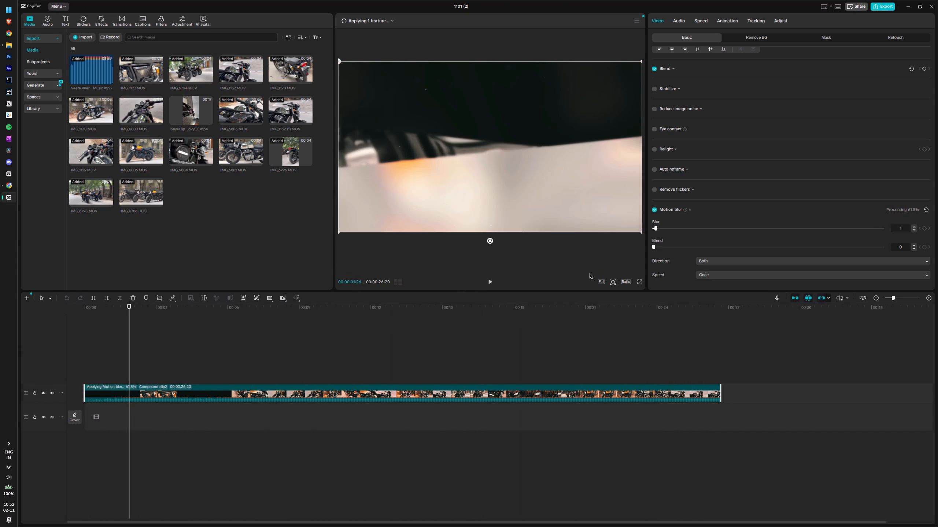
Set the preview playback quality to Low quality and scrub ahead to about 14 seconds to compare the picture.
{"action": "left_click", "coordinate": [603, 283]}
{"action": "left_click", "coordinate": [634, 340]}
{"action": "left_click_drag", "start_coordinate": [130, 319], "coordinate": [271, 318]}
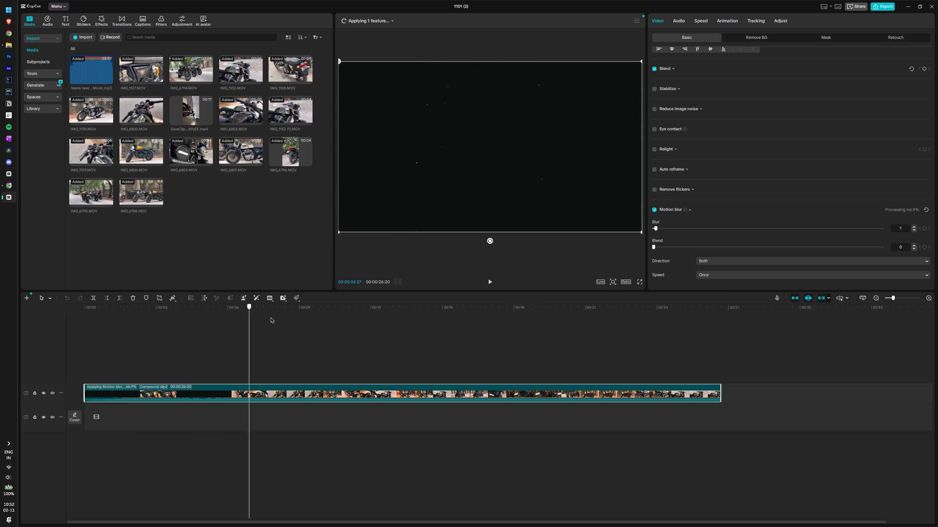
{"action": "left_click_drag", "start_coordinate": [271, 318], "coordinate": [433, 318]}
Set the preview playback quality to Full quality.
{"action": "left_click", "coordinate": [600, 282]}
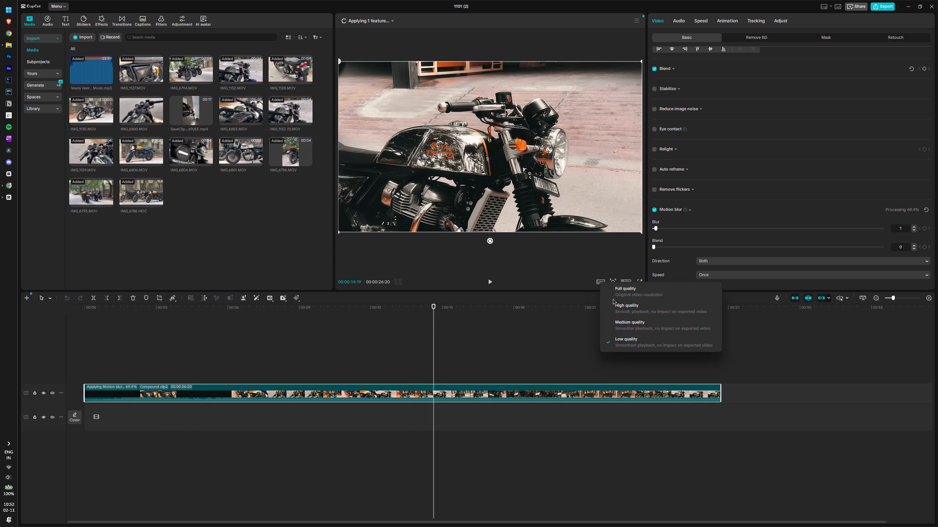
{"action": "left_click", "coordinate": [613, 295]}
Examine the remaining footage up to the end of the compound clip in a reduced-size preview.
{"action": "left_click", "coordinate": [613, 283]}
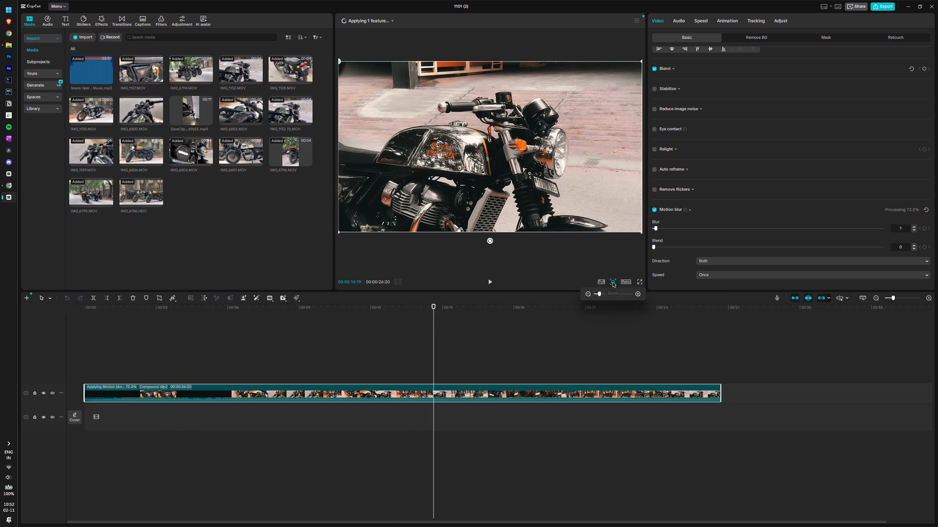
{"action": "left_click_drag", "start_coordinate": [599, 294], "coordinate": [590, 295]}
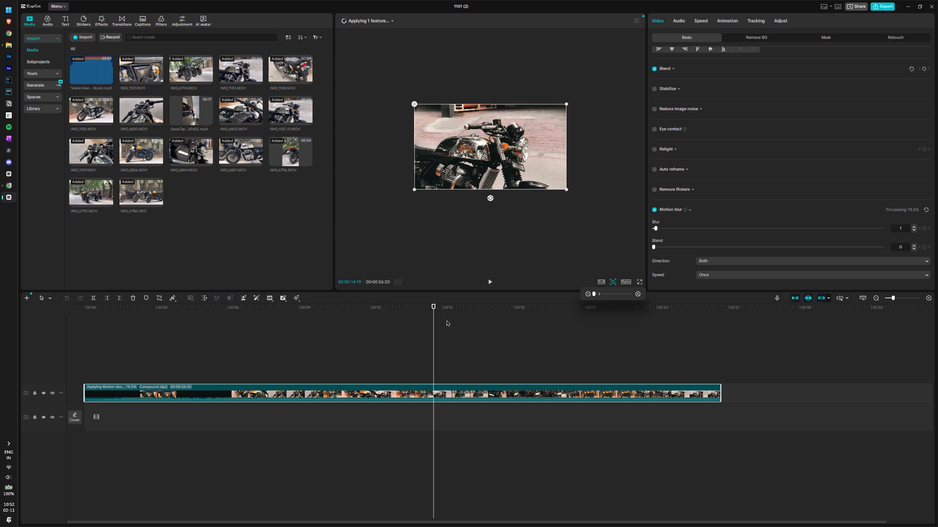
{"action": "left_click", "coordinate": [472, 325]}
{"action": "left_click_drag", "start_coordinate": [472, 307], "coordinate": [581, 310]}
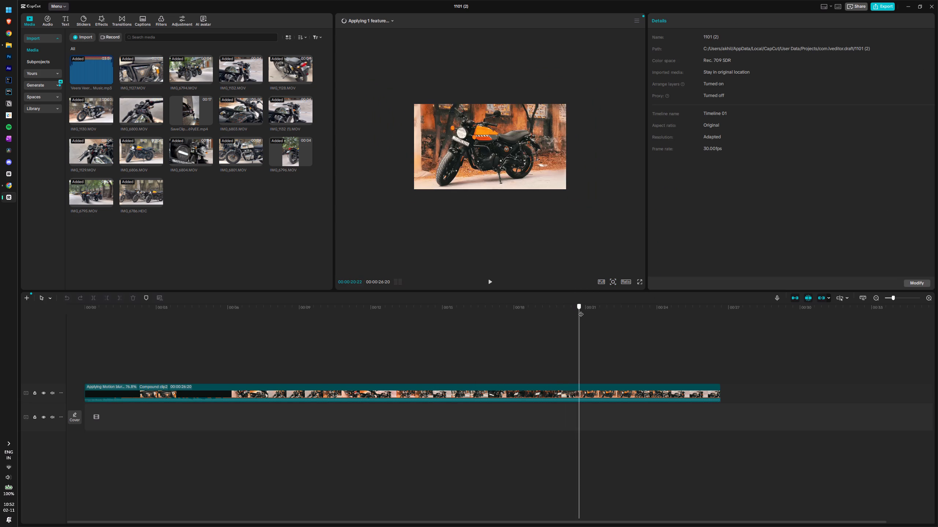
{"action": "left_click_drag", "start_coordinate": [581, 310], "coordinate": [720, 318]}
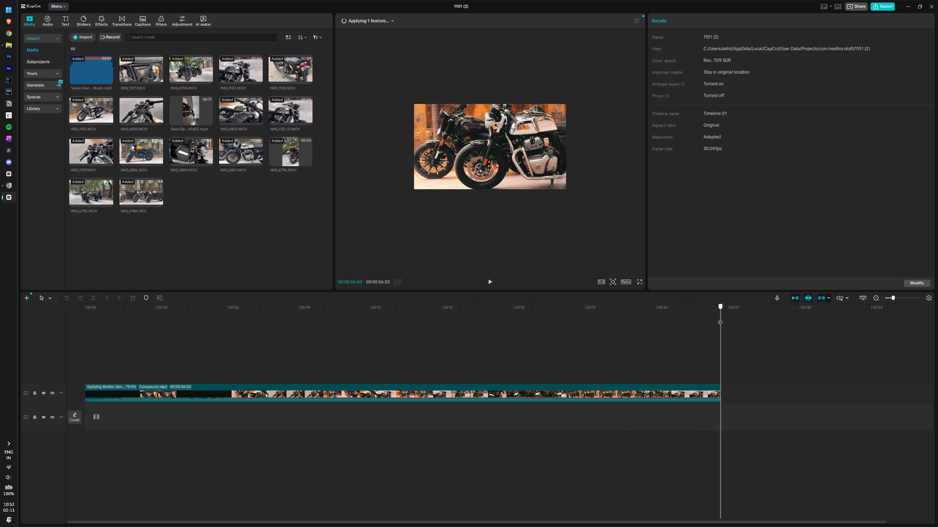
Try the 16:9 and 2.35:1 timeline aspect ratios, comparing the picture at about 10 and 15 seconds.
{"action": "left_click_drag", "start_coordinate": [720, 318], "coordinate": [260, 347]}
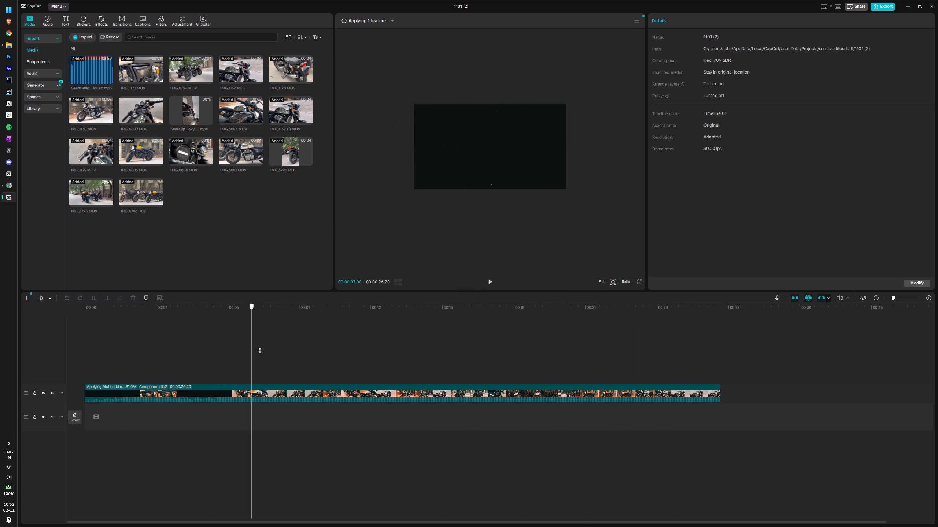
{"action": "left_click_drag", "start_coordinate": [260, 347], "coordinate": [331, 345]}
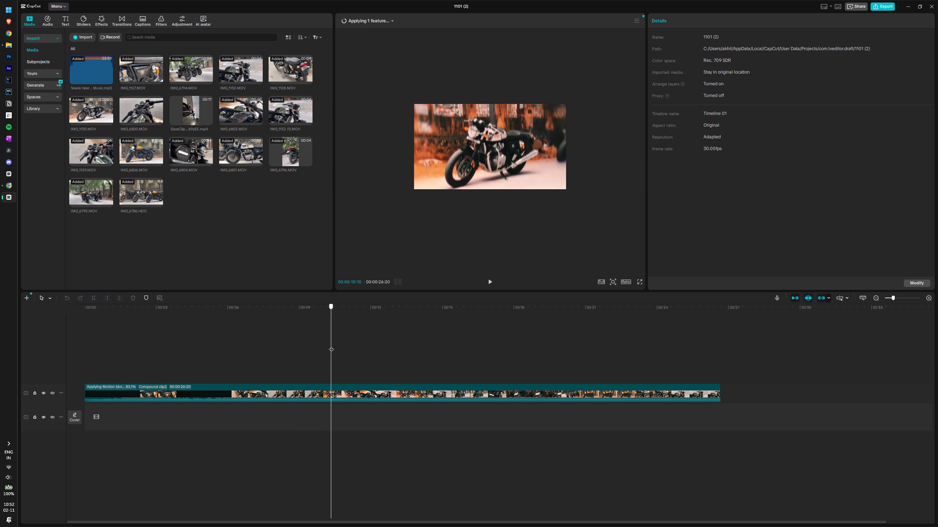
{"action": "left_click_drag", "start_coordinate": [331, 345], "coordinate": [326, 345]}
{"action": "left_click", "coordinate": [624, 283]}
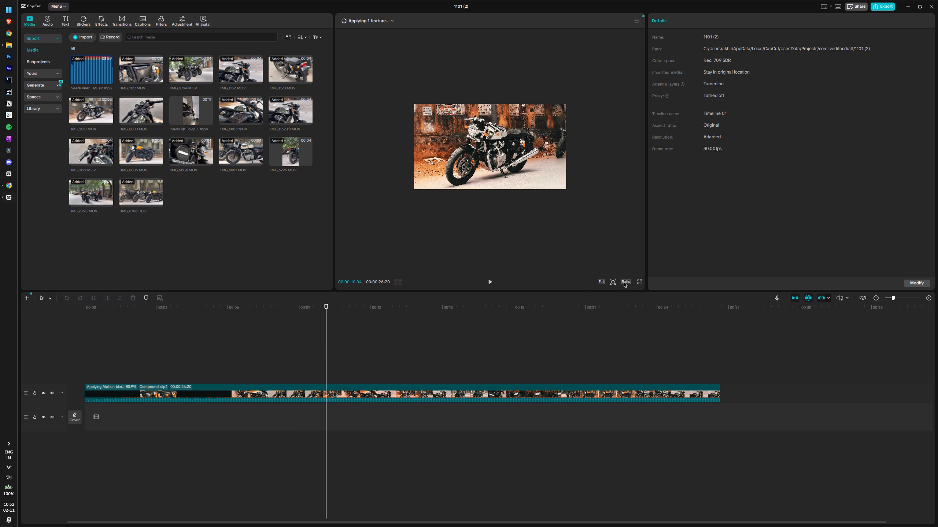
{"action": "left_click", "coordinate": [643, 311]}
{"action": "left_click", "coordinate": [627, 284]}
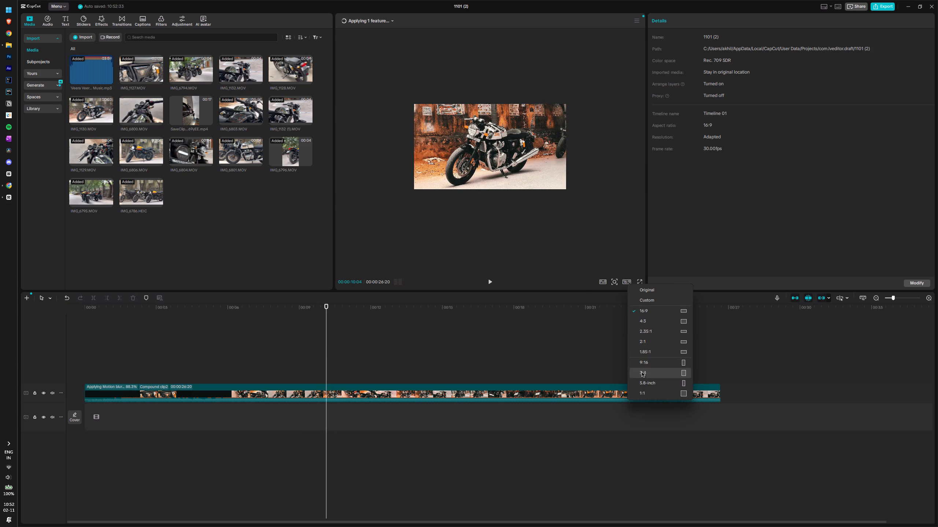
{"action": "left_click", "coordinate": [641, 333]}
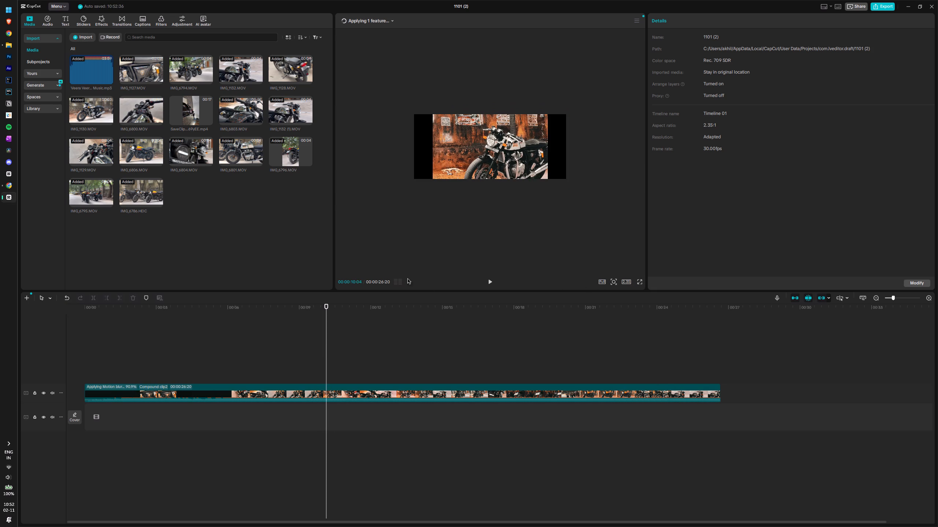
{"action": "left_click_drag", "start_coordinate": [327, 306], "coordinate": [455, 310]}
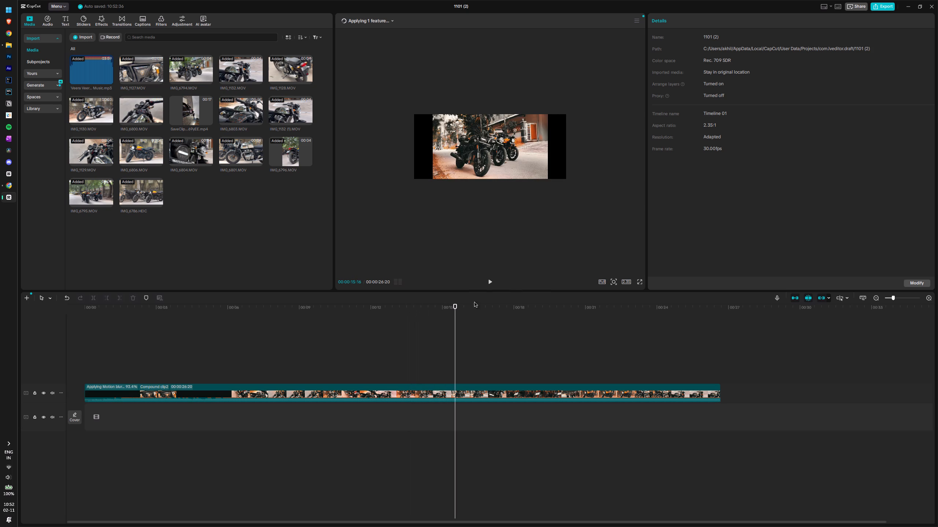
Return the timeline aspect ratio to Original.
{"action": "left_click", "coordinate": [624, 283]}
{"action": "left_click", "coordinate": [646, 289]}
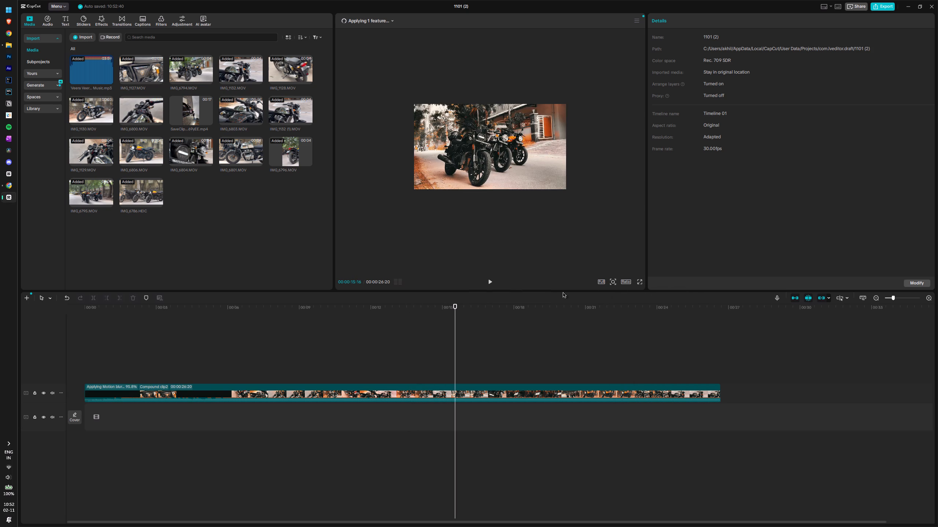
Scrub the compound clip back to about 2 seconds and on to about 4 seconds to examine the opening shots.
{"action": "left_click_drag", "start_coordinate": [454, 308], "coordinate": [153, 310]}
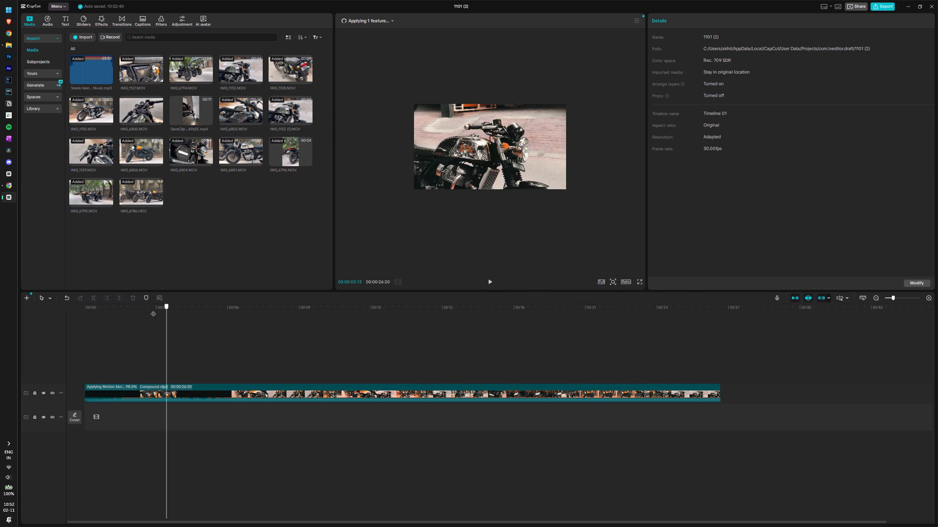
{"action": "left_click_drag", "start_coordinate": [153, 310], "coordinate": [140, 310]}
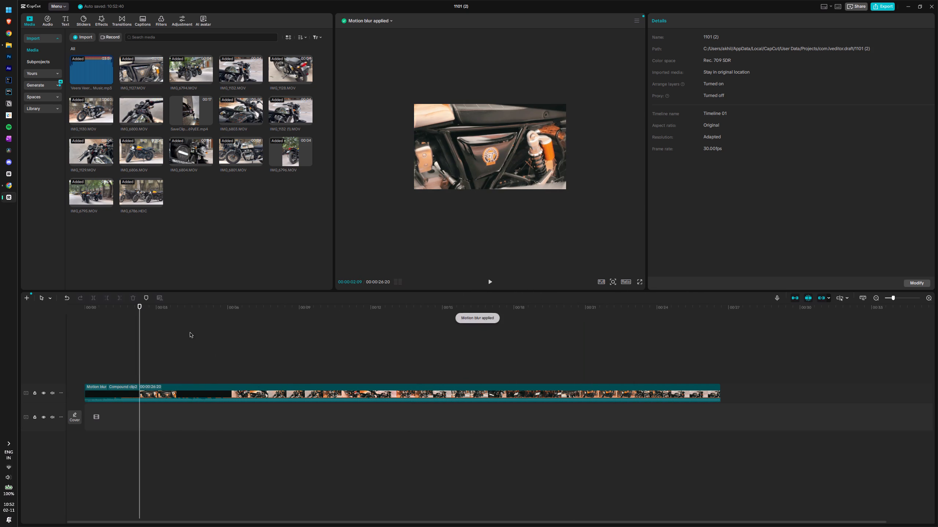
{"action": "left_click", "coordinate": [174, 352]}
Switch to File Explorer, refresh the videoAlg folder and open 9dbdf6f9903a434b216932aa2c8a446c_0_26666666.mp4.alpha.mp4, followed by its non-alpha mp4, closing each player.
{"action": "key", "text": "alt+Tab"}
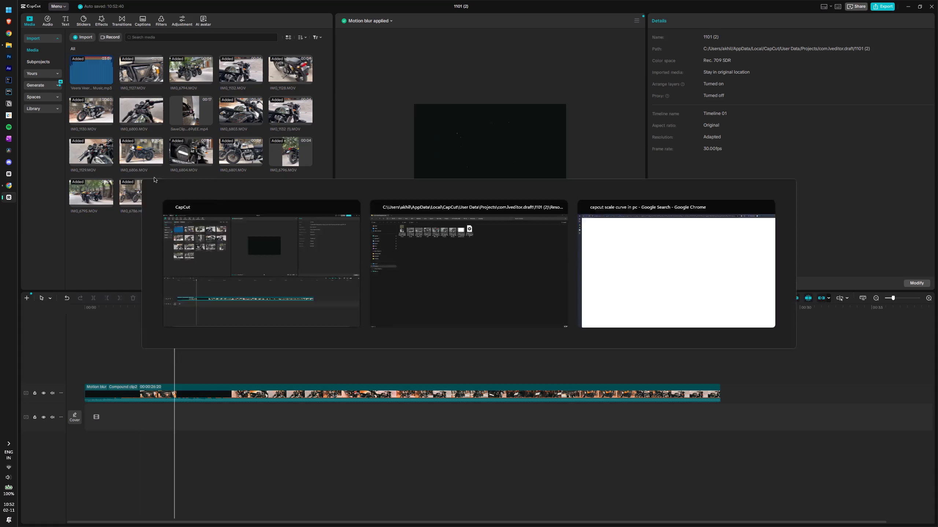
{"action": "left_click", "coordinate": [79, 21]}
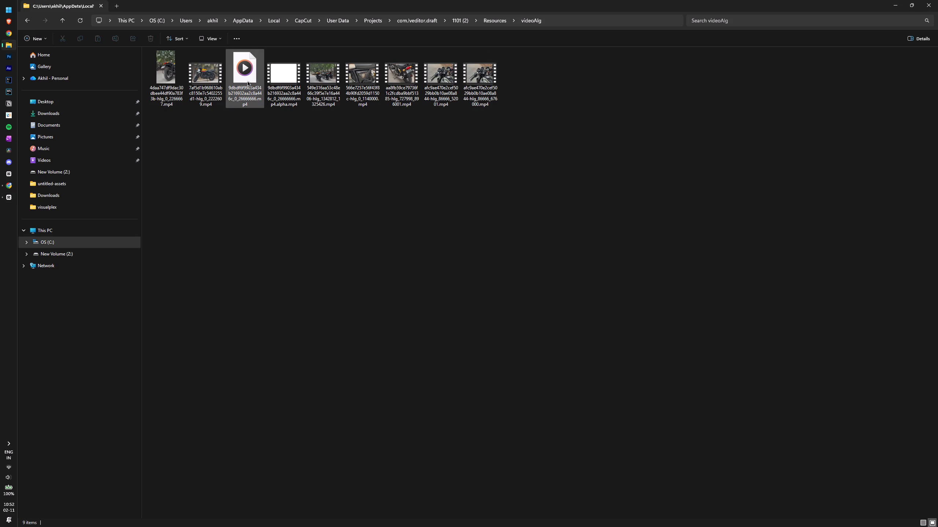
{"action": "double_click", "coordinate": [286, 80]}
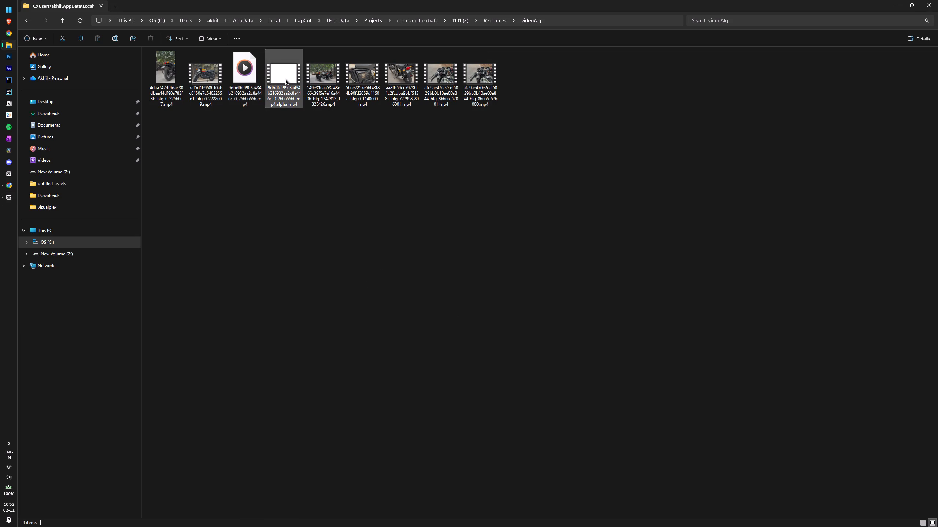
{"action": "left_click_drag", "start_coordinate": [860, 4], "coordinate": [858, 11]}
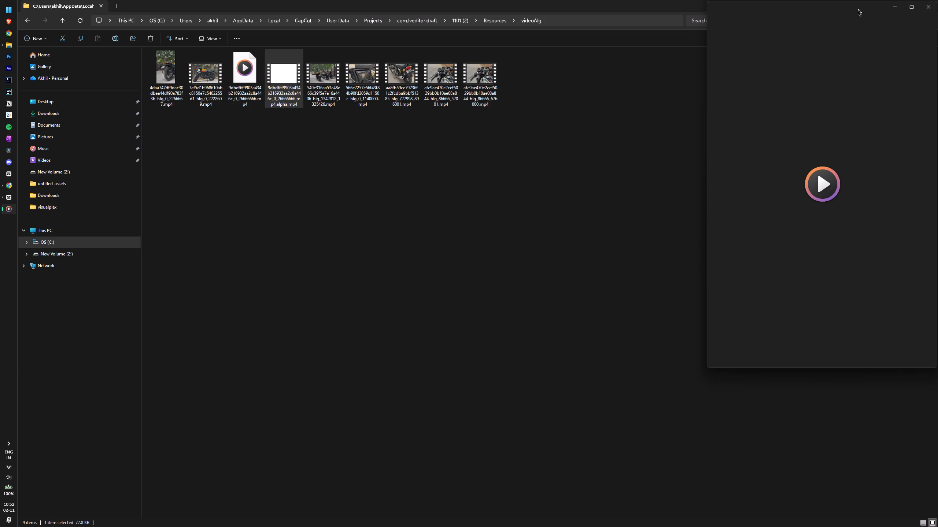
{"action": "left_click_drag", "start_coordinate": [858, 11], "coordinate": [397, 112]}
{"action": "left_click", "coordinate": [468, 110]}
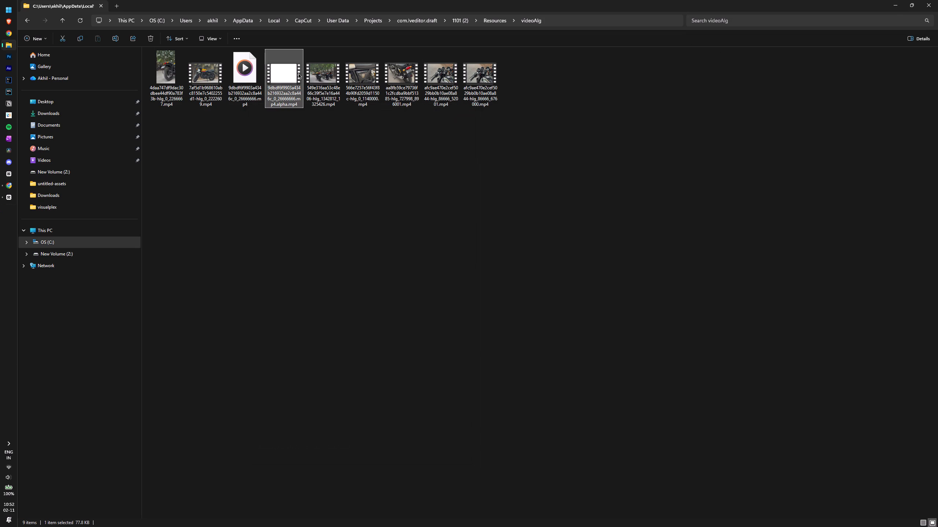
{"action": "double_click", "coordinate": [237, 77]}
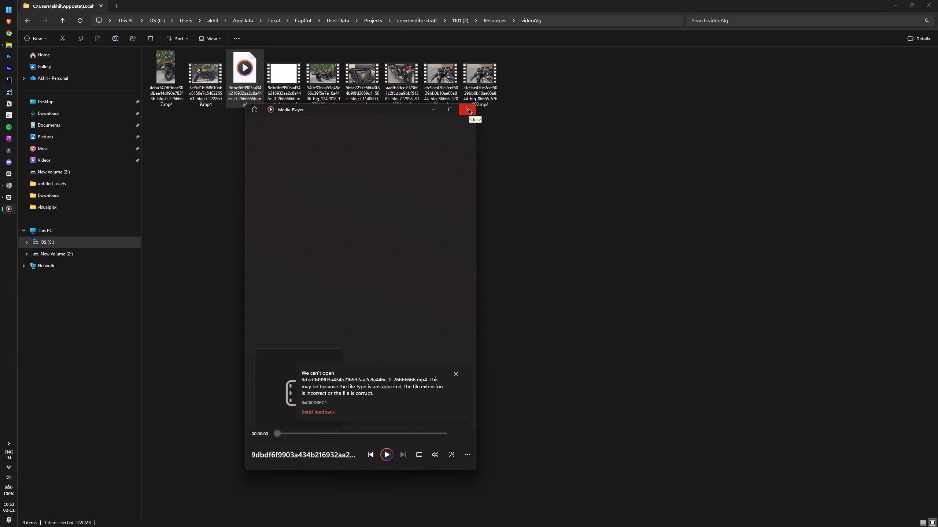
{"action": "left_click", "coordinate": [469, 109]}
Refresh the videoAlg folder to check for newly rendered video files.
{"action": "key", "text": "alt+Tab"}
{"action": "key", "text": "alt+Tab"}
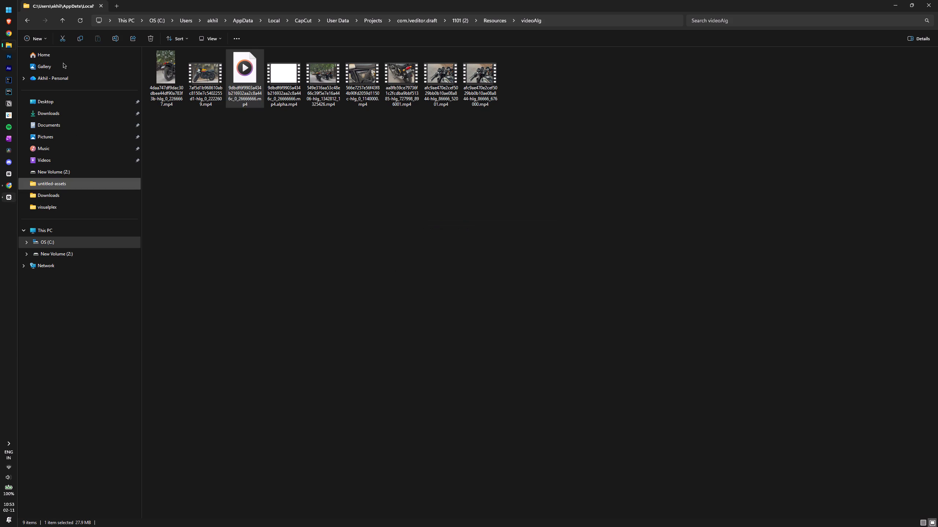
{"action": "left_click", "coordinate": [81, 21]}
{"action": "triple_click", "coordinate": [81, 21]}
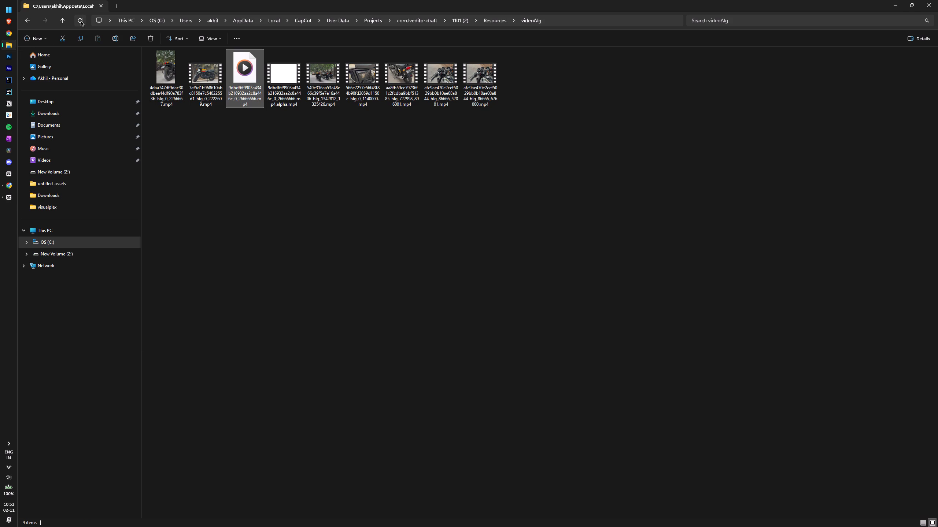
Switch to CapCut and play the motion-blurred compound clip from the start for about 2 seconds.
{"action": "key", "text": "alt+Tab"}
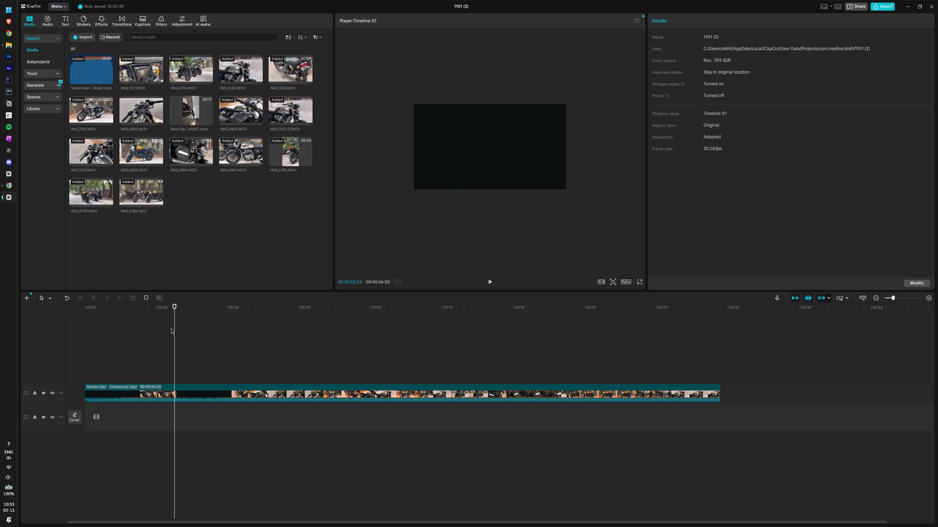
{"action": "left_click_drag", "start_coordinate": [173, 331], "coordinate": [82, 341]}
{"action": "key", "text": "space"}
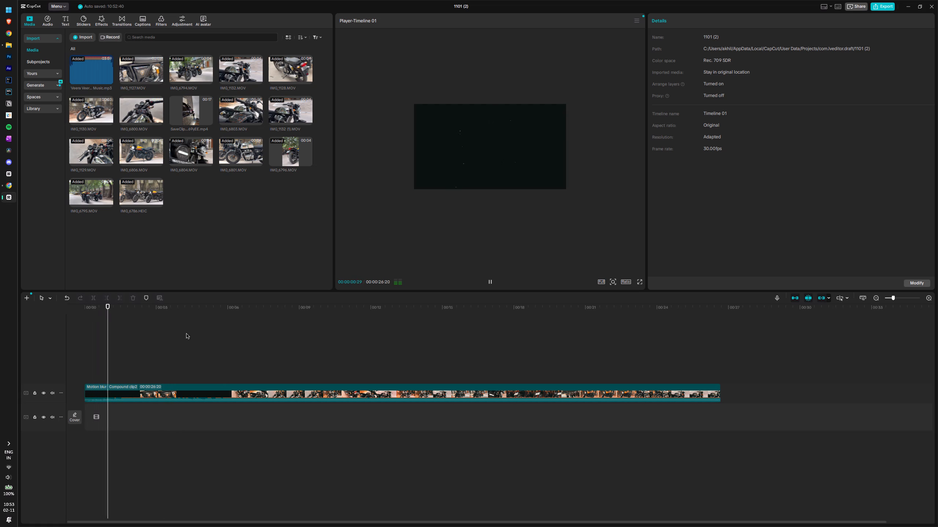
{"action": "key", "text": "space"}
Switch to File Explorer, refresh the videoAlg folder again and look over its video files.
{"action": "key", "text": "alt+Tab"}
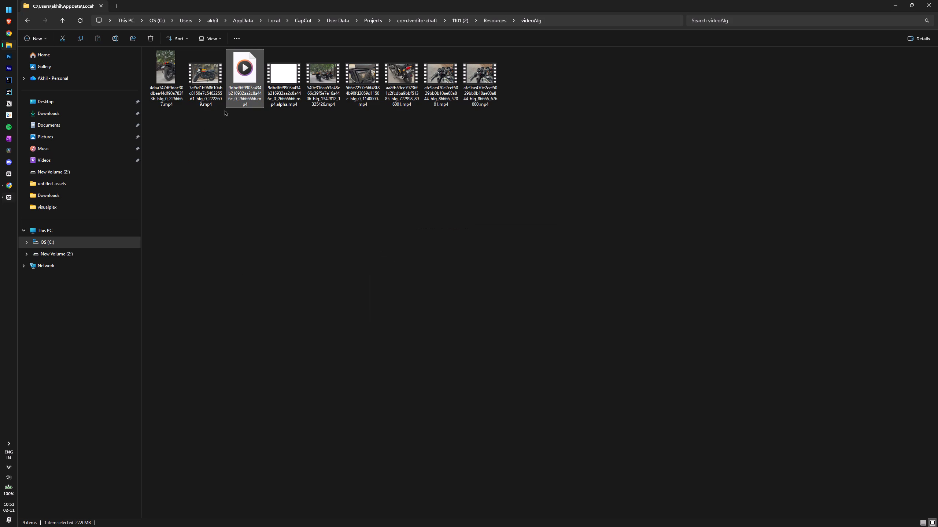
{"action": "left_click", "coordinate": [81, 23]}
{"action": "double_click", "coordinate": [81, 23]}
{"action": "left_click", "coordinate": [33, 23]}
{"action": "left_click", "coordinate": [43, 22]}
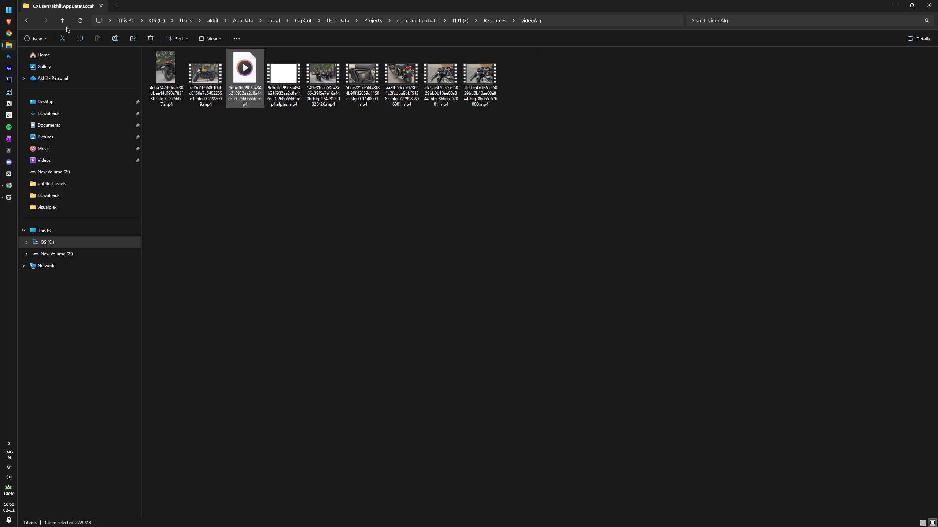
{"action": "left_click_drag", "start_coordinate": [528, 150], "coordinate": [182, 68]}
{"action": "left_click", "coordinate": [241, 124]}
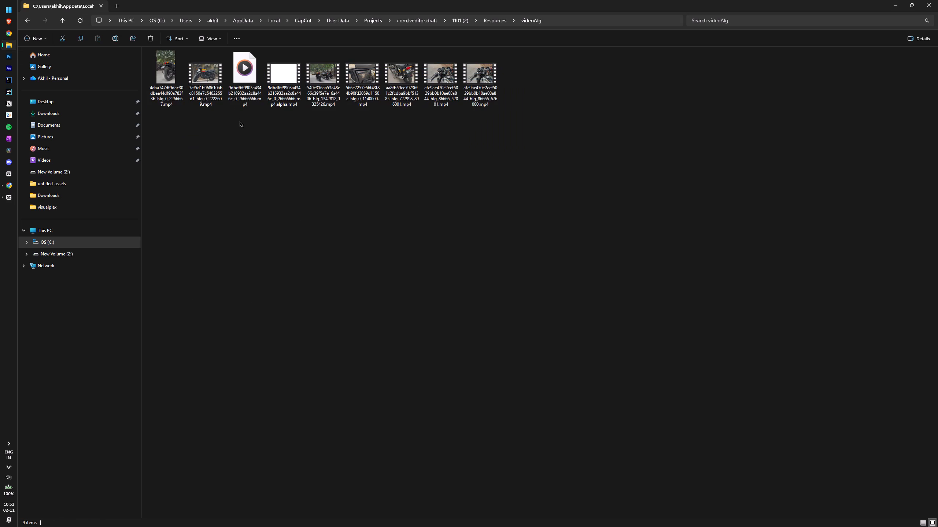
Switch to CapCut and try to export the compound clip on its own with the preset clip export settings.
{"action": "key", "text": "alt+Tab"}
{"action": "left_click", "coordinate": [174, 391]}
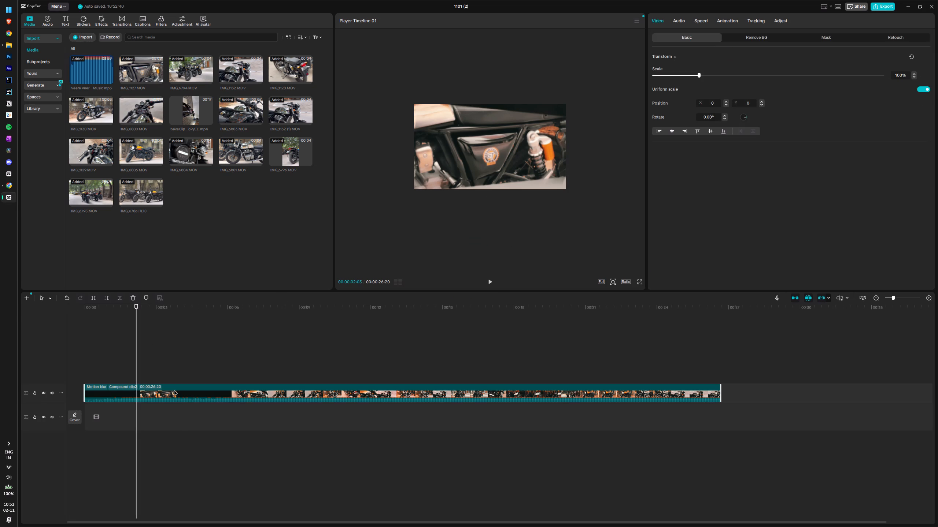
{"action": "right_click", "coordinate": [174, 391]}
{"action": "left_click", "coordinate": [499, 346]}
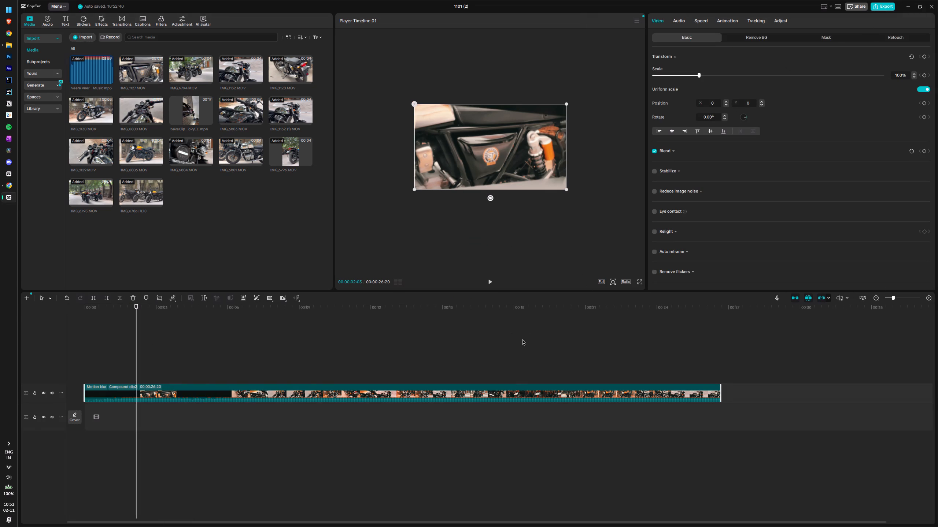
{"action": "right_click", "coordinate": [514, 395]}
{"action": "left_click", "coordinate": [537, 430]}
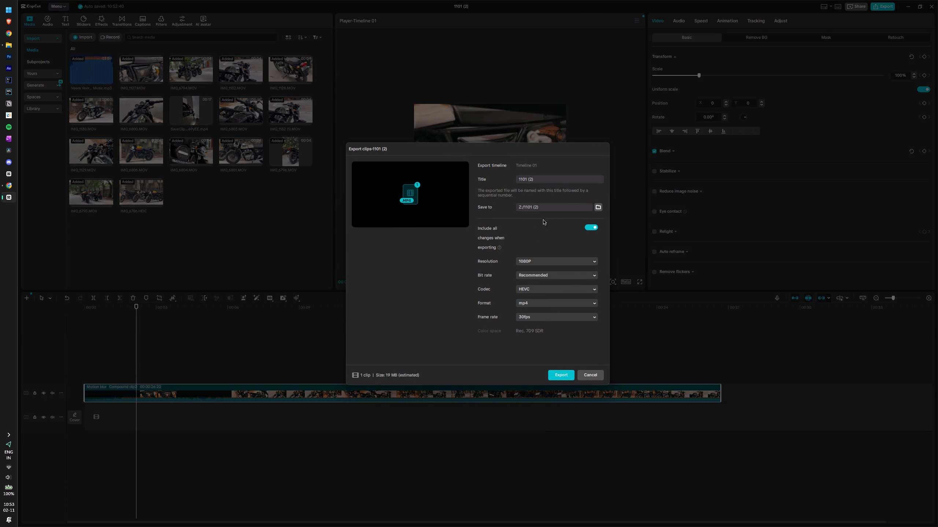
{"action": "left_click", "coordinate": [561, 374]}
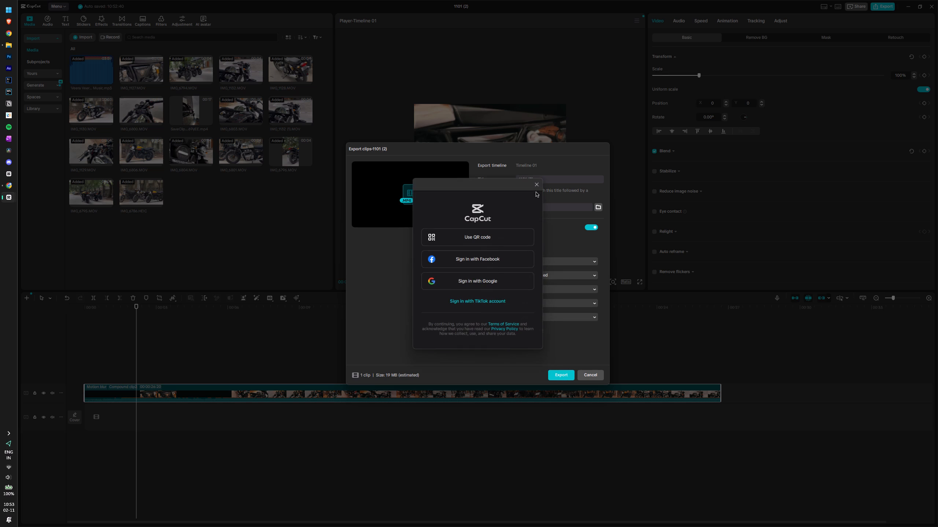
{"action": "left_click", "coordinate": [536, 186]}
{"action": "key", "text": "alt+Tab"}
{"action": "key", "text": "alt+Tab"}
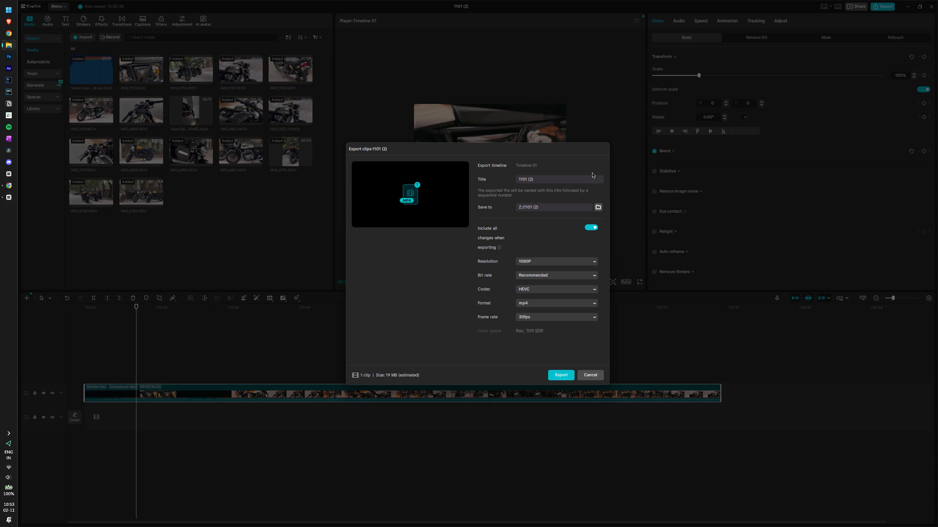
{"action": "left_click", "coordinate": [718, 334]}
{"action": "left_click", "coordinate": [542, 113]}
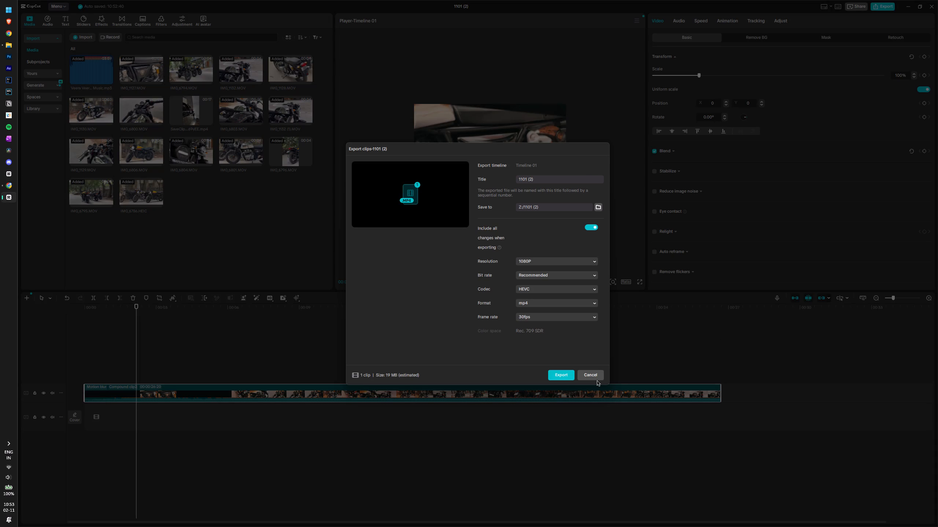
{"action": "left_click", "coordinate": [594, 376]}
Close the 1101 (2) project to return to the CapCut home screen, and close the File Explorer window.
{"action": "left_click", "coordinate": [933, 4]}
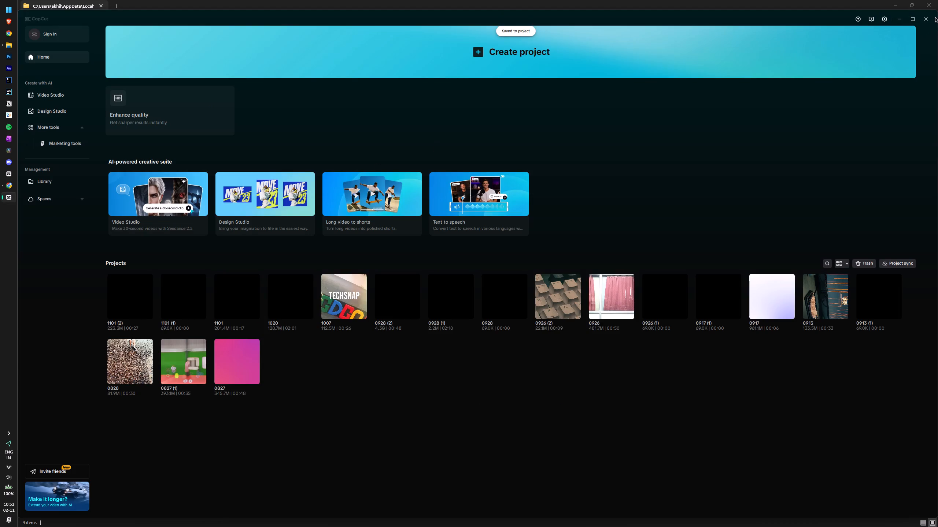
{"action": "left_click", "coordinate": [932, 7]}
{"action": "key", "text": "alt+Tab"}
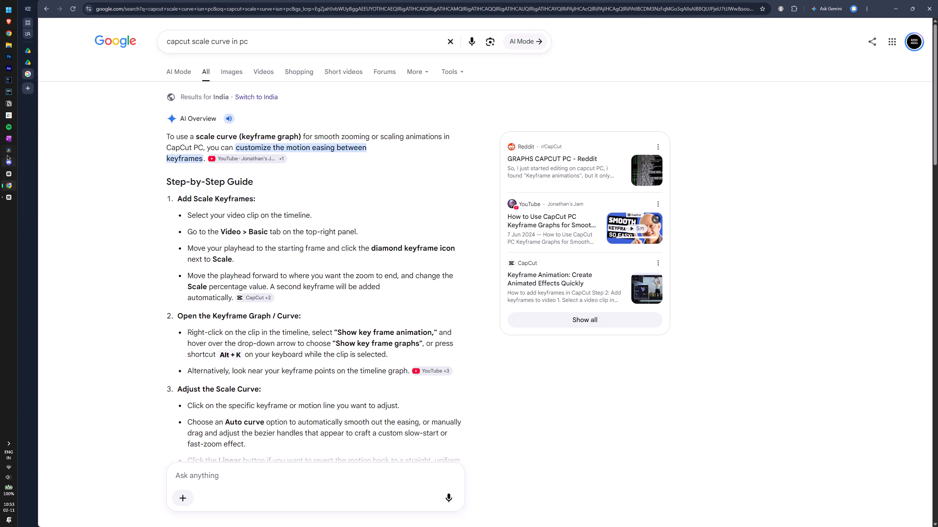
{"action": "key", "text": "alt+Tab"}
Open Urban VPN from the system tray and connect to the China server.
{"action": "left_click", "coordinate": [7, 446]}
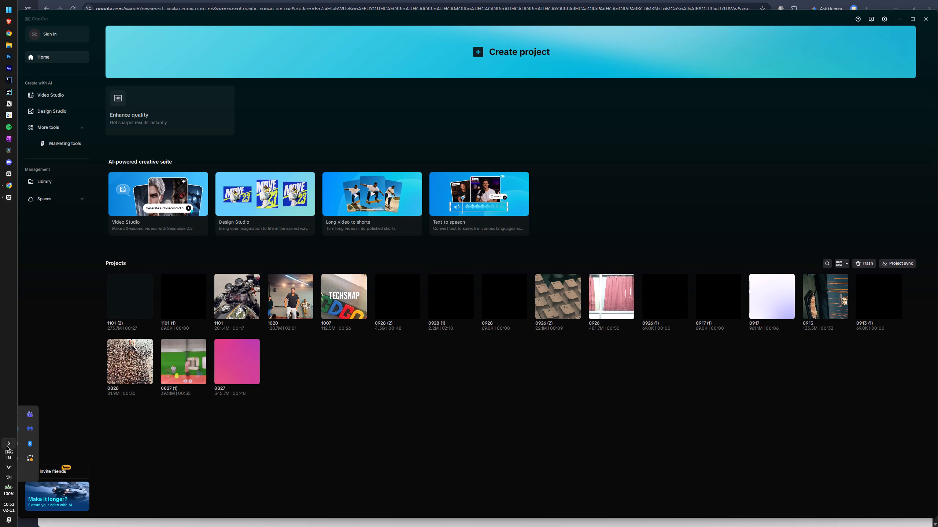
{"action": "left_click", "coordinate": [28, 445]}
{"action": "left_click", "coordinate": [397, 313]}
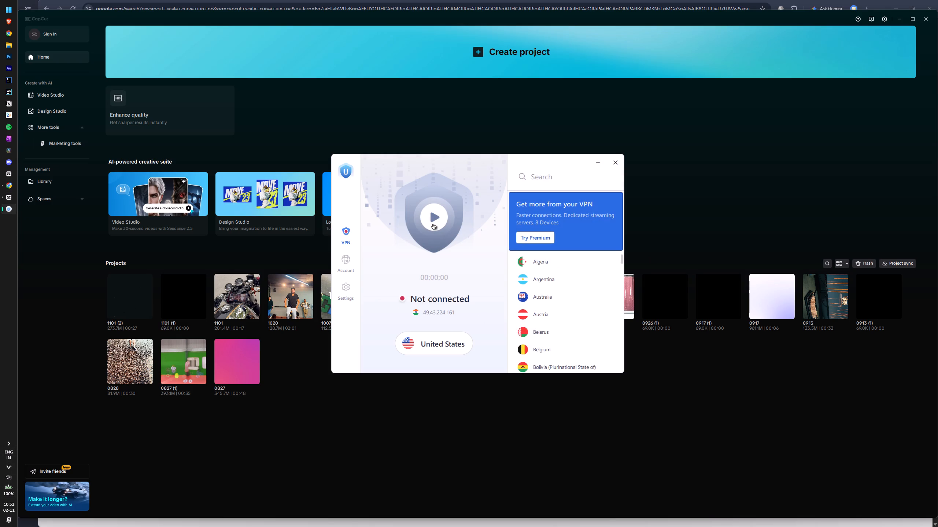
{"action": "scroll", "coordinate": [549, 350], "scroll_direction": "down", "scroll_amount": 2}
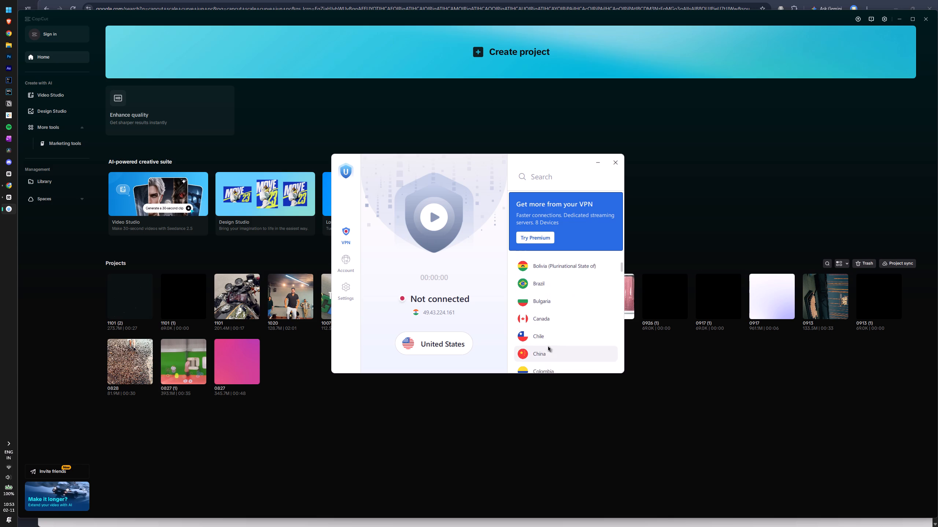
{"action": "left_click", "coordinate": [548, 344]}
Look through the VPN's country list, switch the connection to the Germany server, and close the VPN window.
{"action": "key", "text": "g"}
{"action": "scroll", "coordinate": [552, 336], "scroll_direction": "down", "scroll_amount": 3}
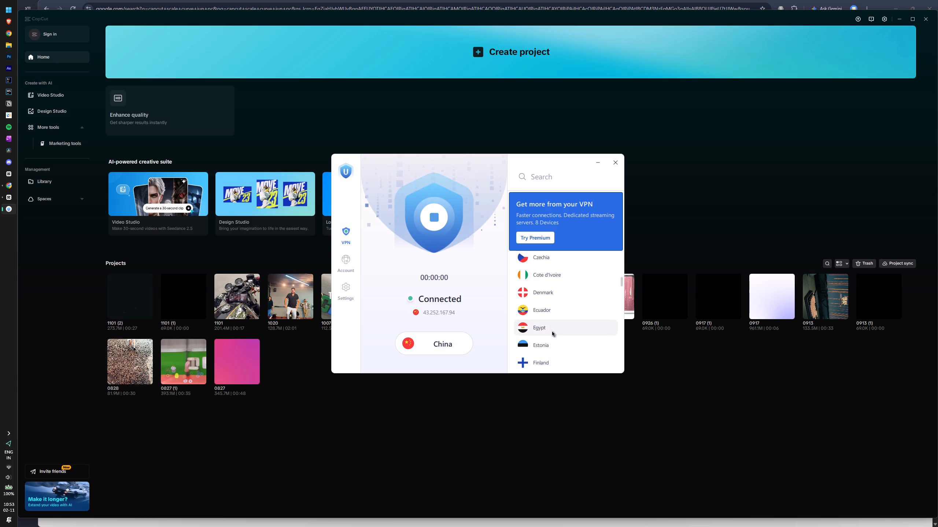
{"action": "scroll", "coordinate": [552, 332], "scroll_direction": "down", "scroll_amount": 2}
{"action": "left_click", "coordinate": [552, 328]}
{"action": "scroll", "coordinate": [552, 328], "scroll_direction": "down", "scroll_amount": 2}
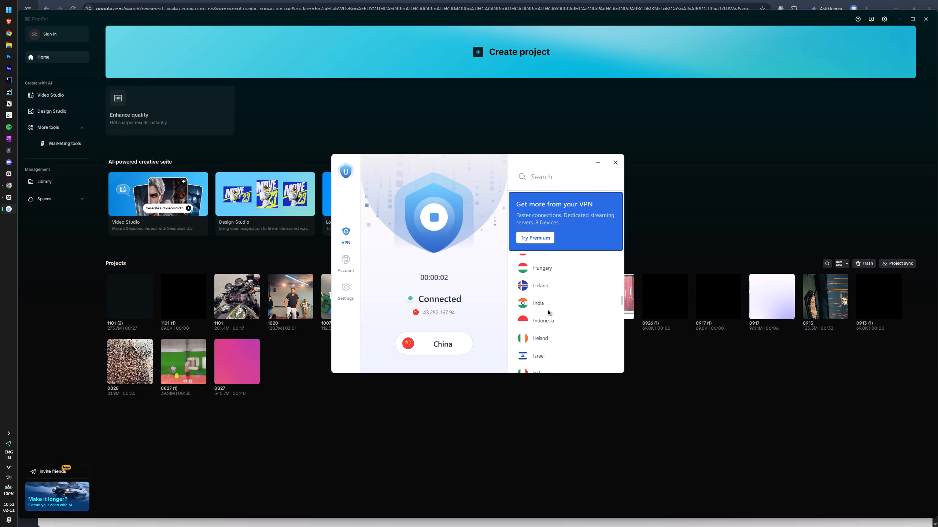
{"action": "scroll", "coordinate": [549, 298], "scroll_direction": "down", "scroll_amount": 4}
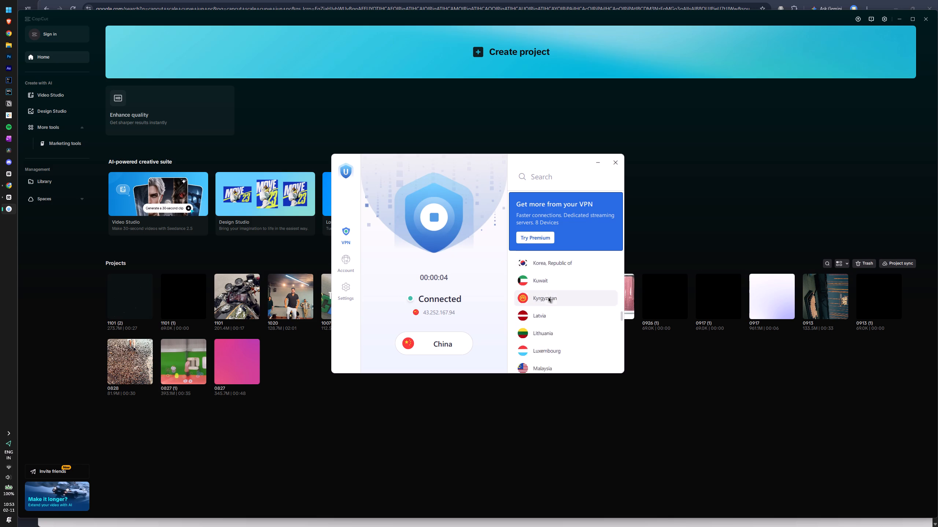
{"action": "scroll", "coordinate": [549, 298], "scroll_direction": "down", "scroll_amount": 2}
{"action": "scroll", "coordinate": [549, 298], "scroll_direction": "up", "scroll_amount": 17}
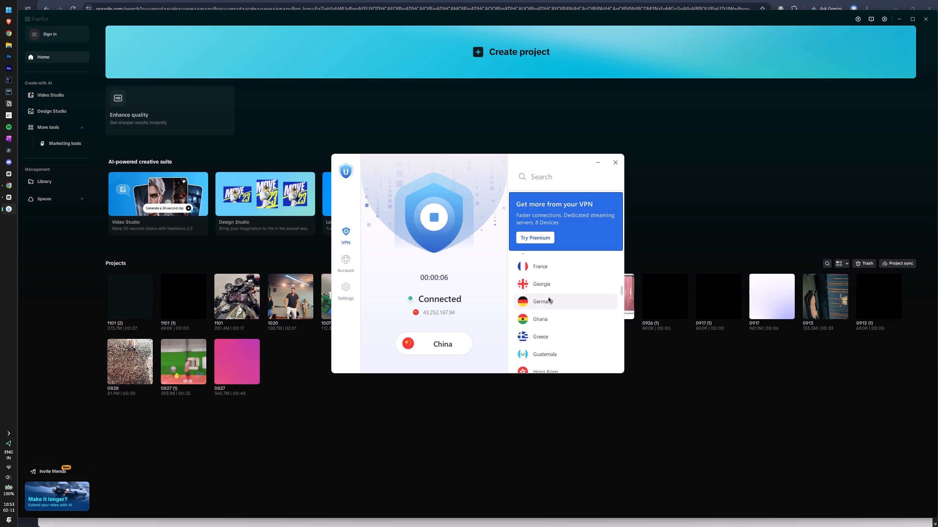
{"action": "scroll", "coordinate": [549, 298], "scroll_direction": "down", "scroll_amount": 1}
{"action": "left_click", "coordinate": [550, 319]}
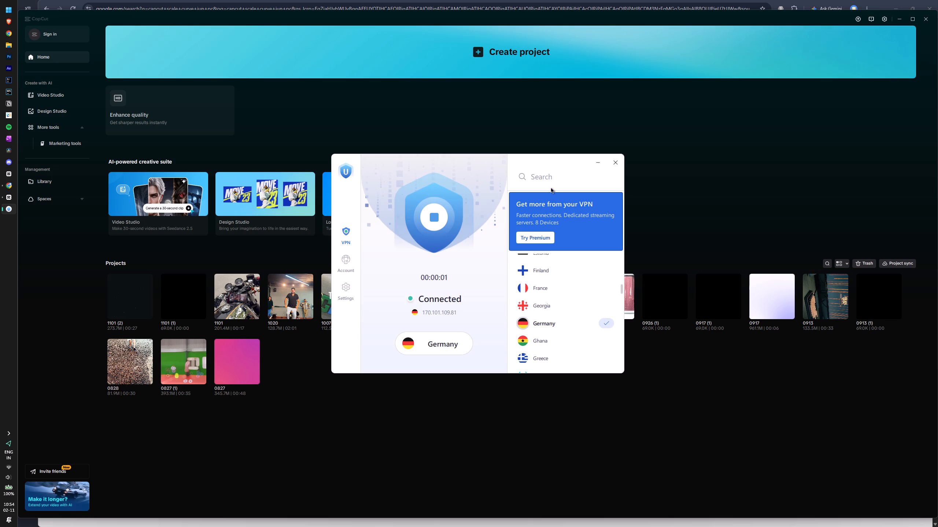
{"action": "left_click", "coordinate": [611, 167]}
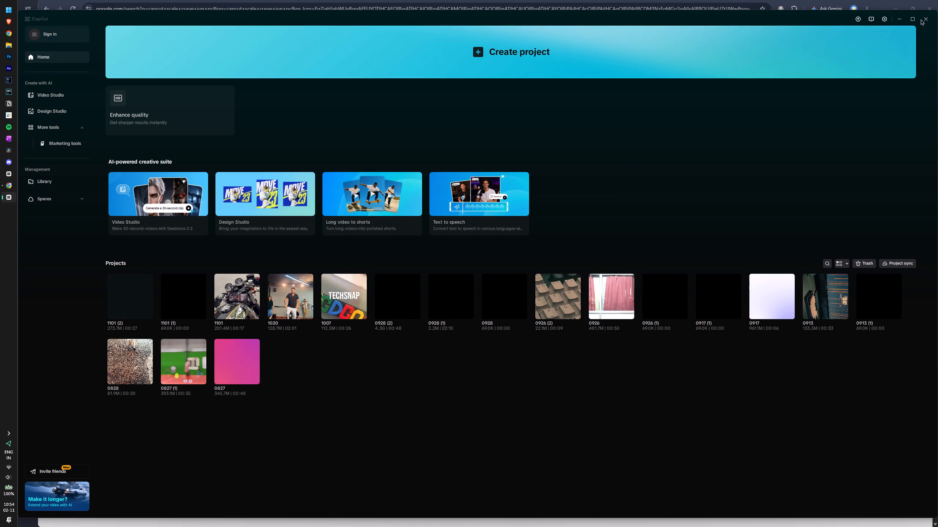
Close CapCut, relaunch it, and close the open Chrome tabs while it loads.
{"action": "left_click", "coordinate": [924, 20]}
{"action": "left_click", "coordinate": [10, 176]}
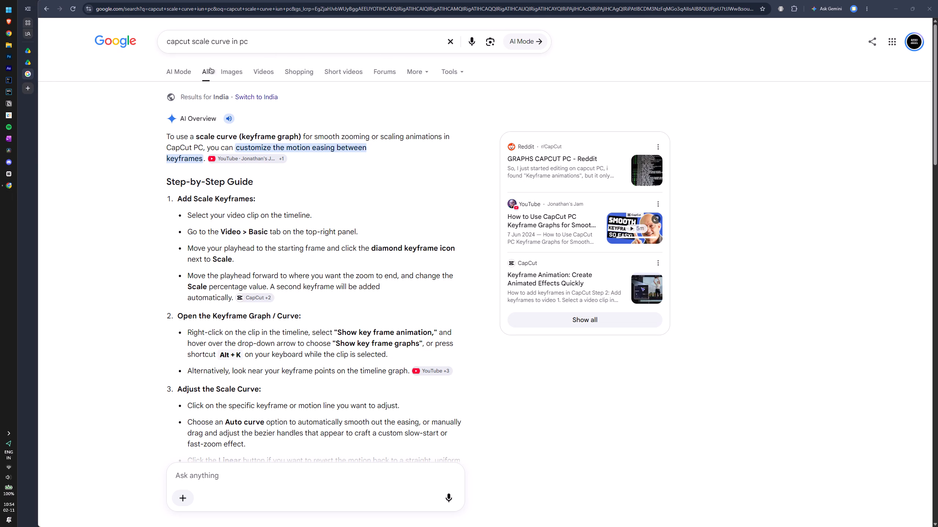
{"action": "left_click", "coordinate": [33, 44]}
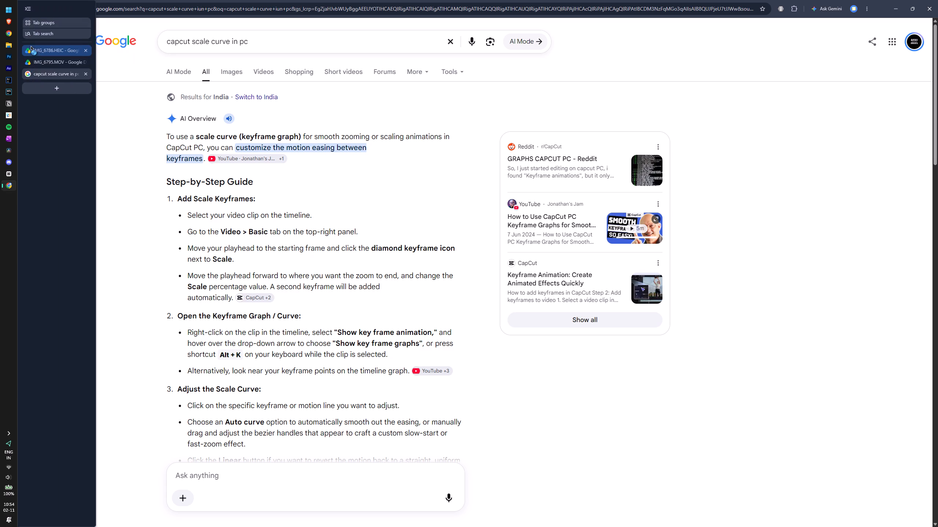
{"action": "left_click", "coordinate": [31, 46]}
{"action": "triple_click", "coordinate": [97, 51]}
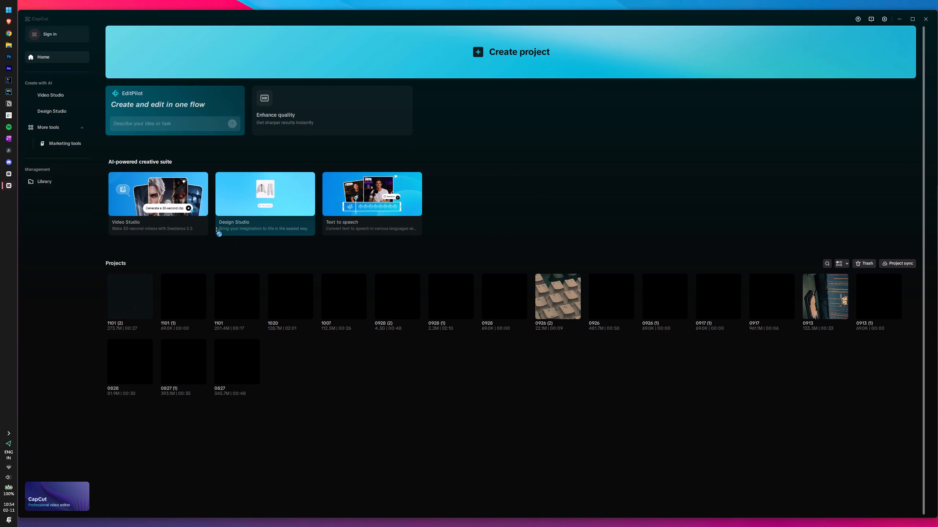
Reopen the 1101 (2) project and dismiss the keyboard shortcut conflict notice.
{"action": "left_click", "coordinate": [121, 306]}
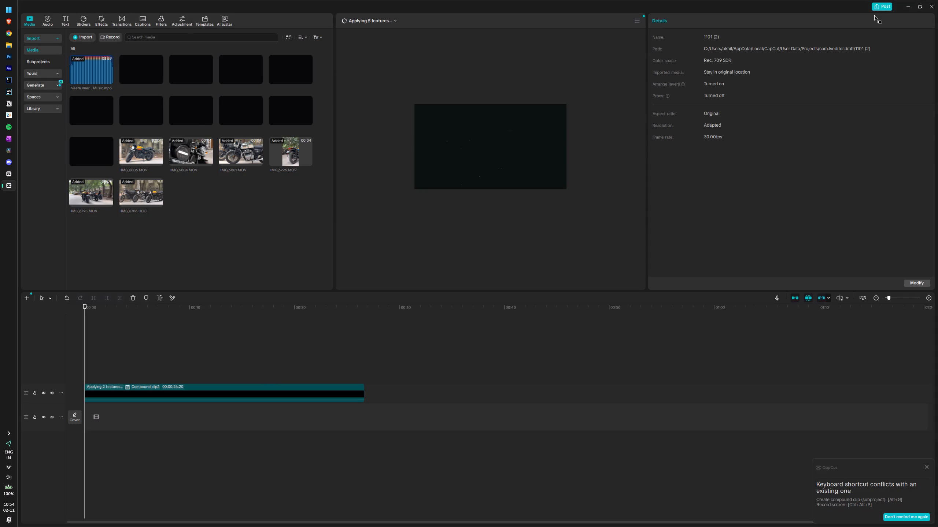
{"action": "left_click", "coordinate": [927, 468]}
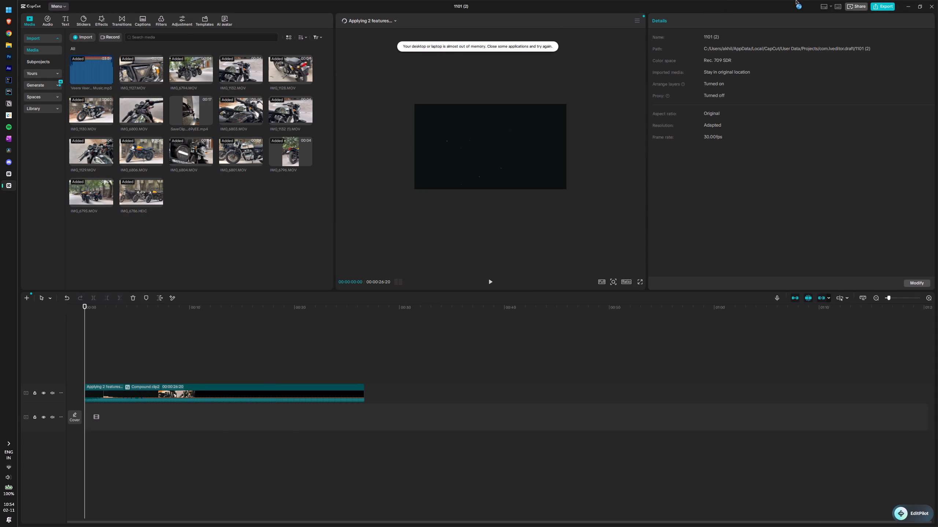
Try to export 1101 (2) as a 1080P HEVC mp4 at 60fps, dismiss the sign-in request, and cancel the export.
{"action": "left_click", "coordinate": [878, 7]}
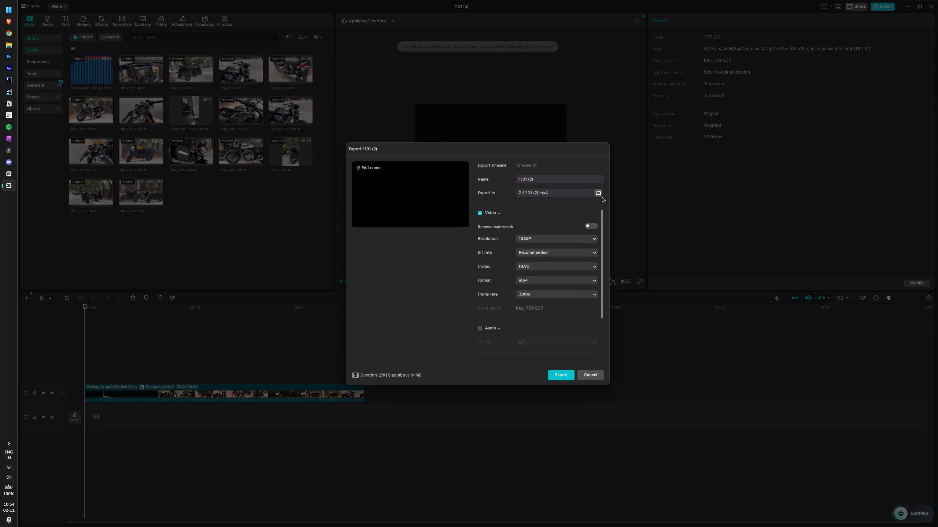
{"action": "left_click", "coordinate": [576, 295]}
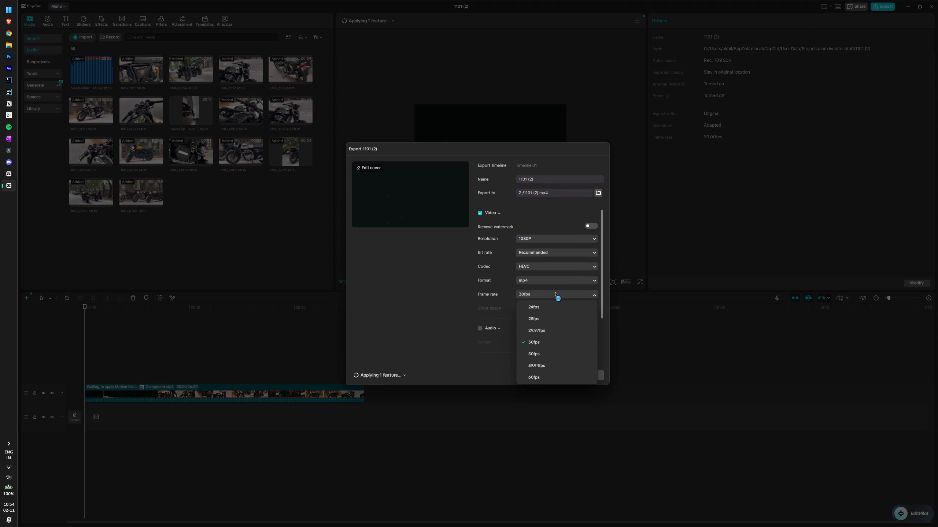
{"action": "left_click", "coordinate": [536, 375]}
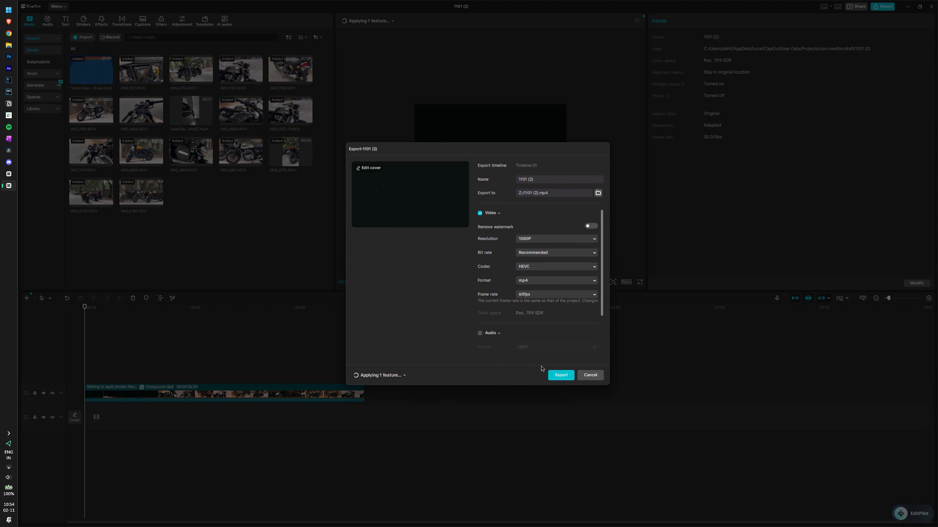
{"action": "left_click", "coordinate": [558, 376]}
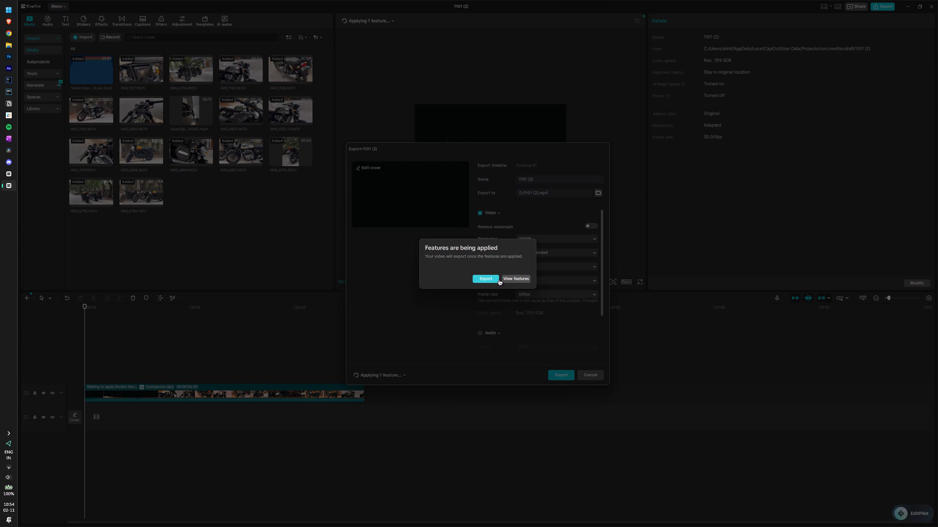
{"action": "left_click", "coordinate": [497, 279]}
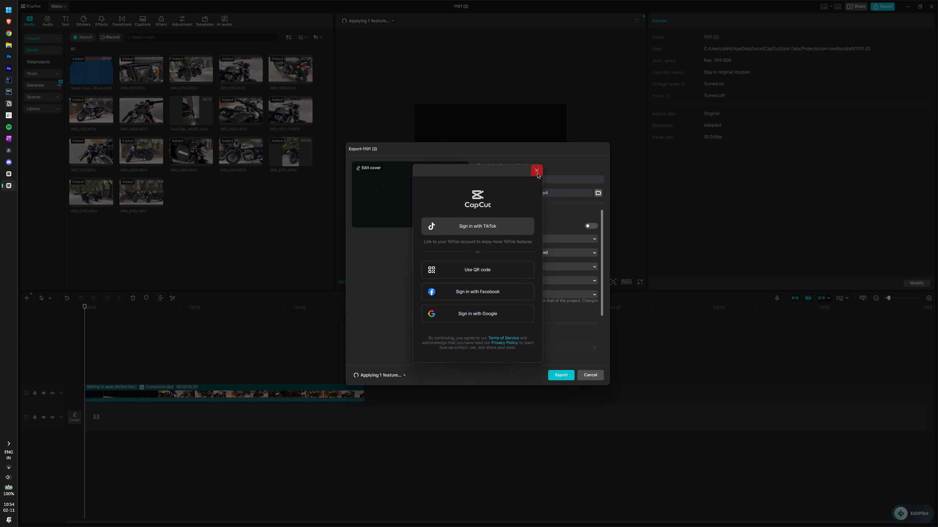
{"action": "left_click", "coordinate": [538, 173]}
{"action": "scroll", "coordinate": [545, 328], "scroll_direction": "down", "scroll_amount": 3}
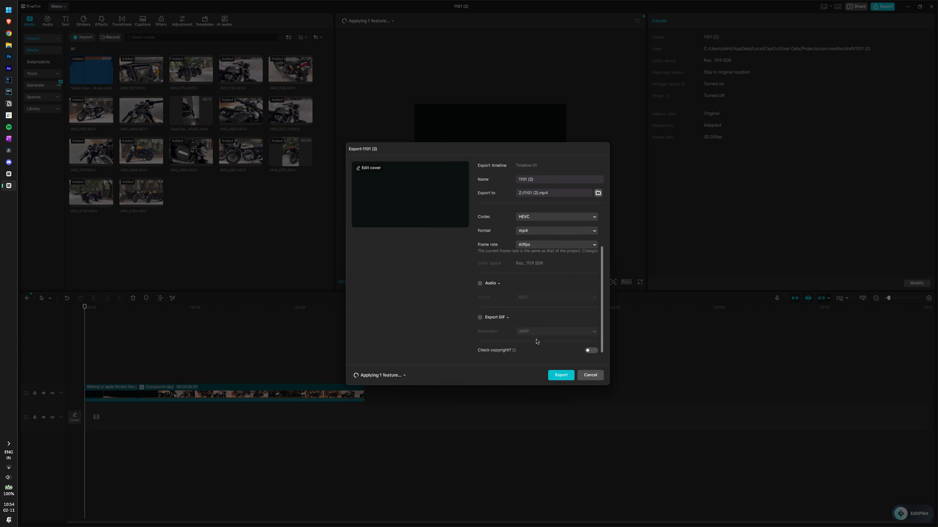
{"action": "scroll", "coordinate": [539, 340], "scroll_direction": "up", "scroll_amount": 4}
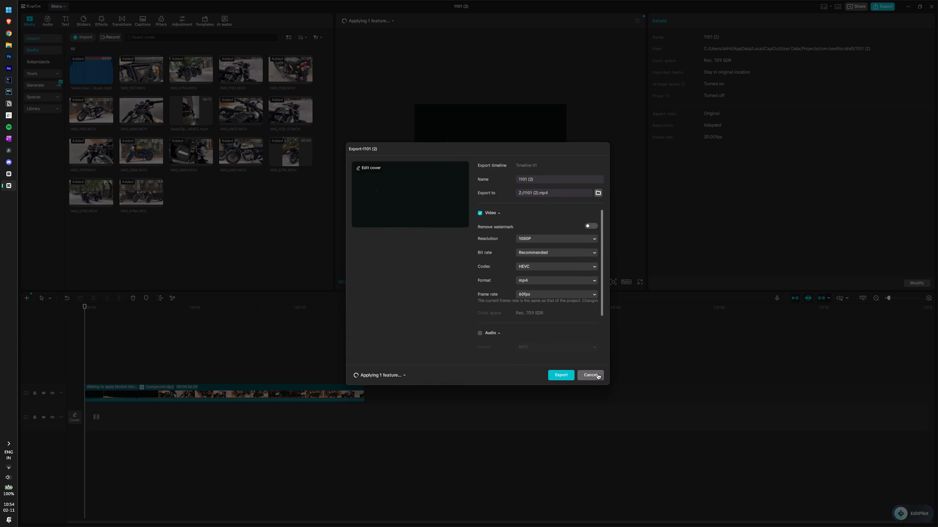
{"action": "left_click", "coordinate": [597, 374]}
Select the compound clip, then switch to File Explorer and open the videoAlg folder inside the 1101 (2) draft's Resources.
{"action": "left_click", "coordinate": [245, 395]}
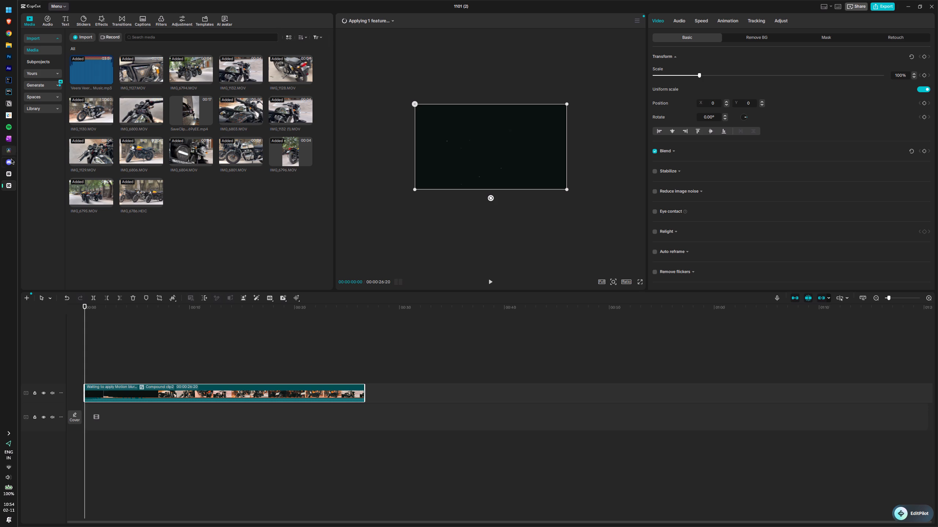
{"action": "left_click", "coordinate": [11, 44]}
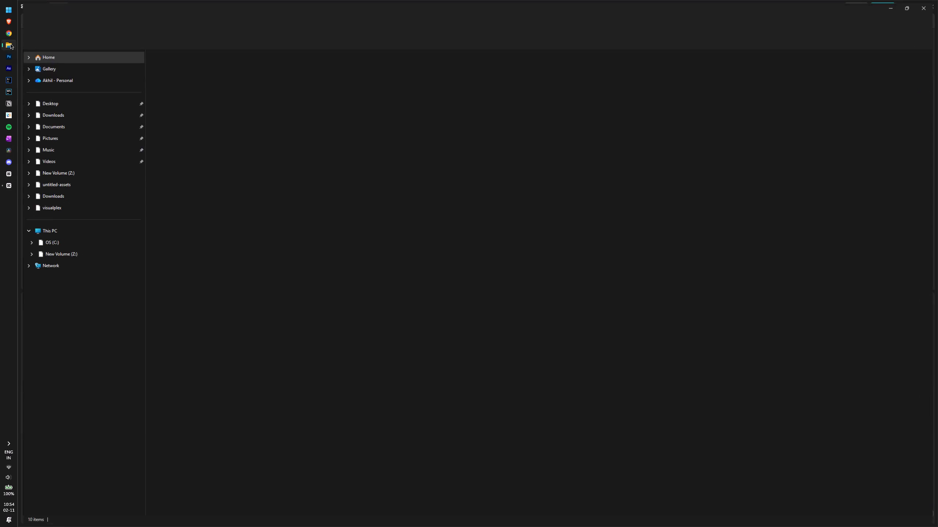
{"action": "left_click", "coordinate": [230, 21]}
{"action": "left_click", "coordinate": [196, 39]}
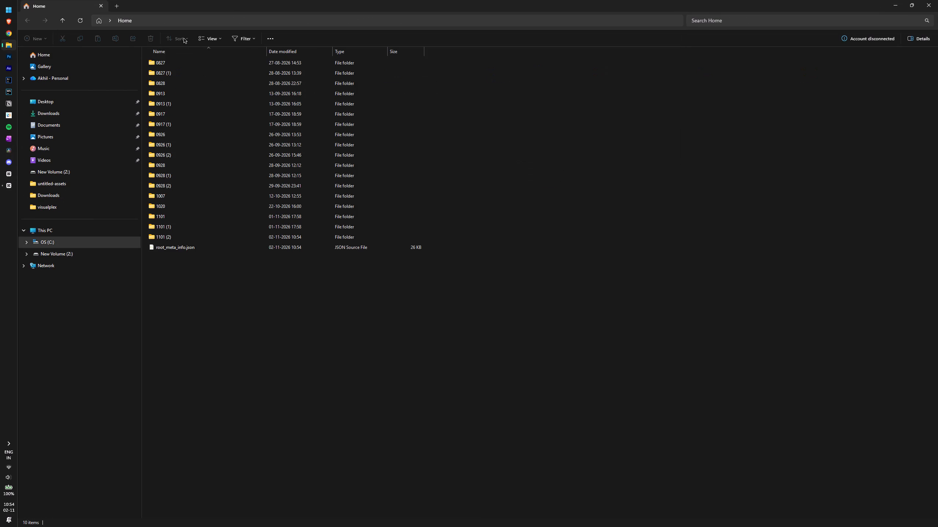
{"action": "double_click", "coordinate": [189, 237]}
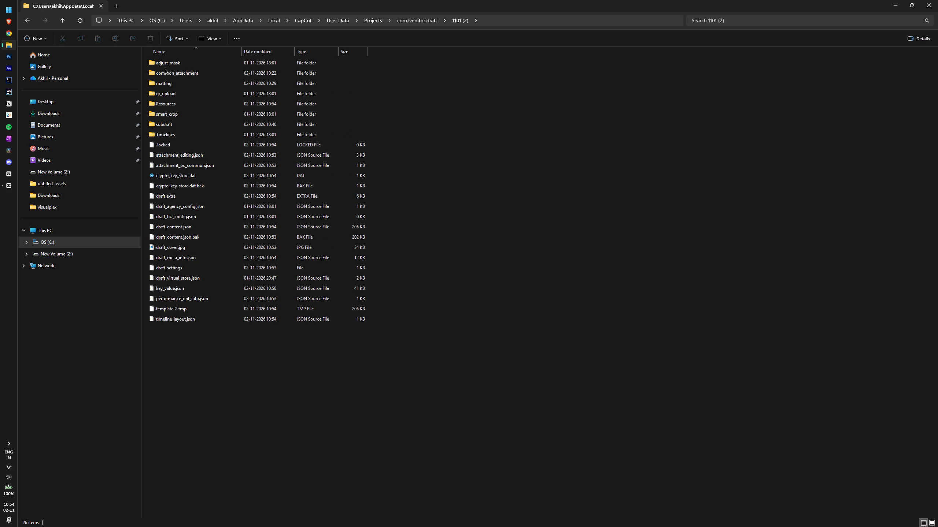
{"action": "double_click", "coordinate": [180, 106]}
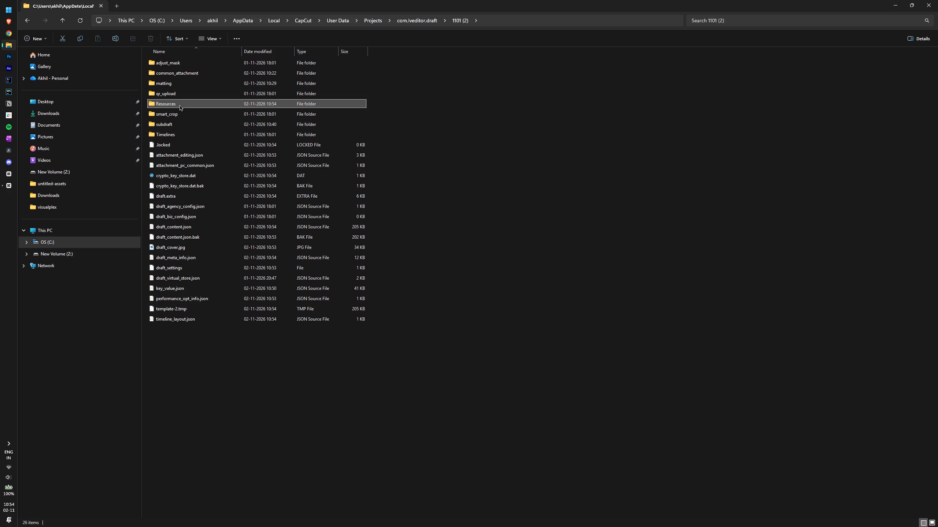
{"action": "double_click", "coordinate": [182, 108]}
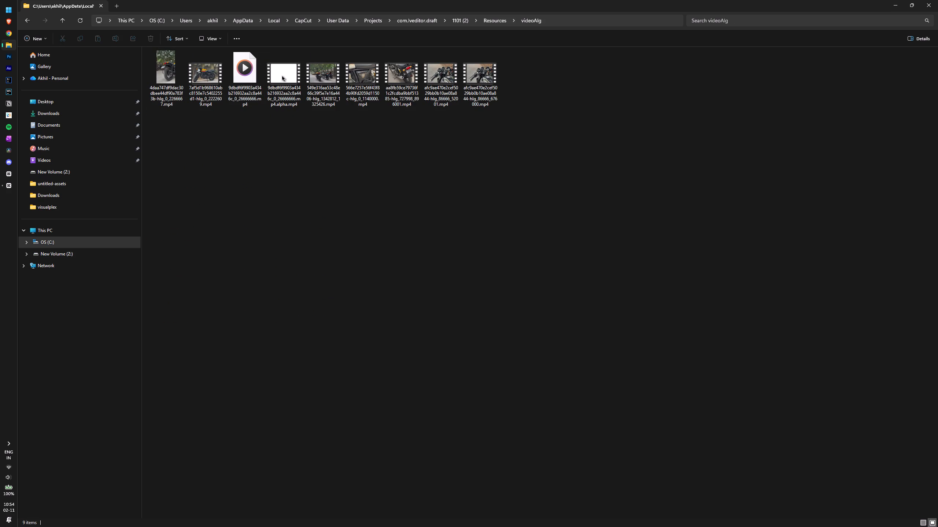
Play the .alpha.mp4 file from videoAlg, skip ahead to check its later part, and close the player.
{"action": "double_click", "coordinate": [282, 76]}
{"action": "left_click", "coordinate": [447, 109]}
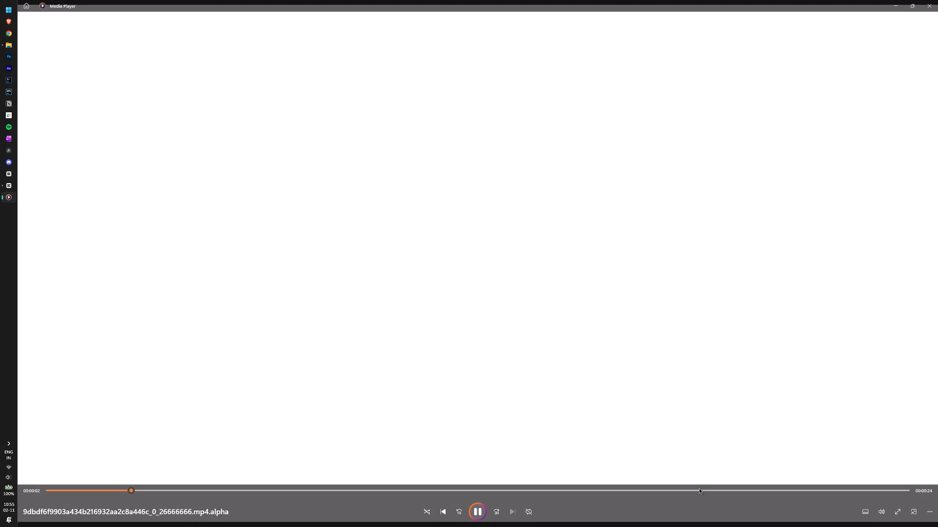
{"action": "left_click", "coordinate": [699, 489]}
{"action": "left_click", "coordinate": [775, 488]}
{"action": "left_click", "coordinate": [937, 10]}
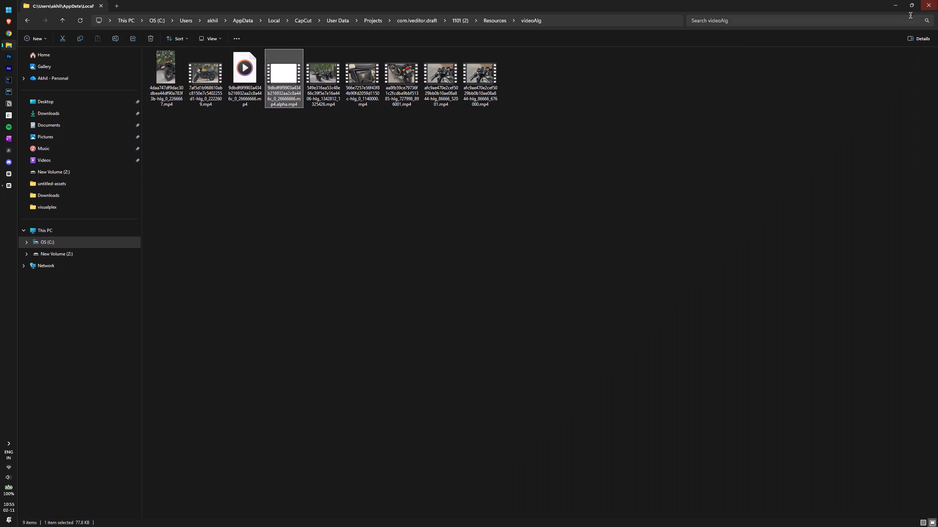
Minimise File Explorer to return to CapCut, preview the start of the compound clip, and check the motion blur progress.
{"action": "left_click", "coordinate": [900, 10]}
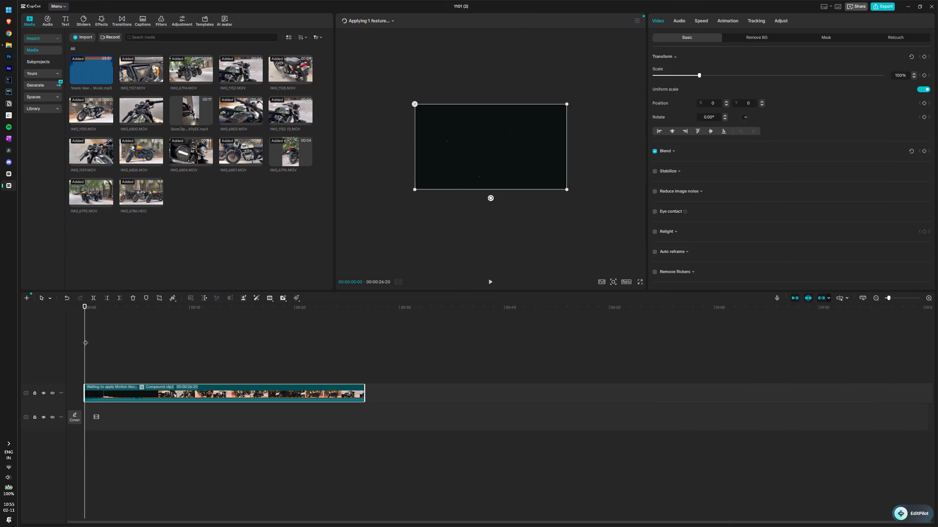
{"action": "key", "text": "space"}
{"action": "key", "text": "space"}
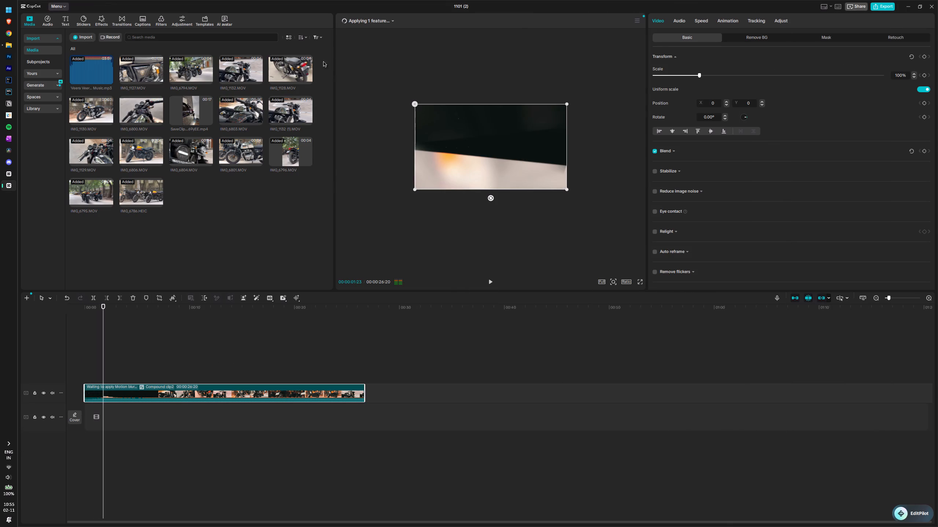
{"action": "left_click", "coordinate": [364, 23]}
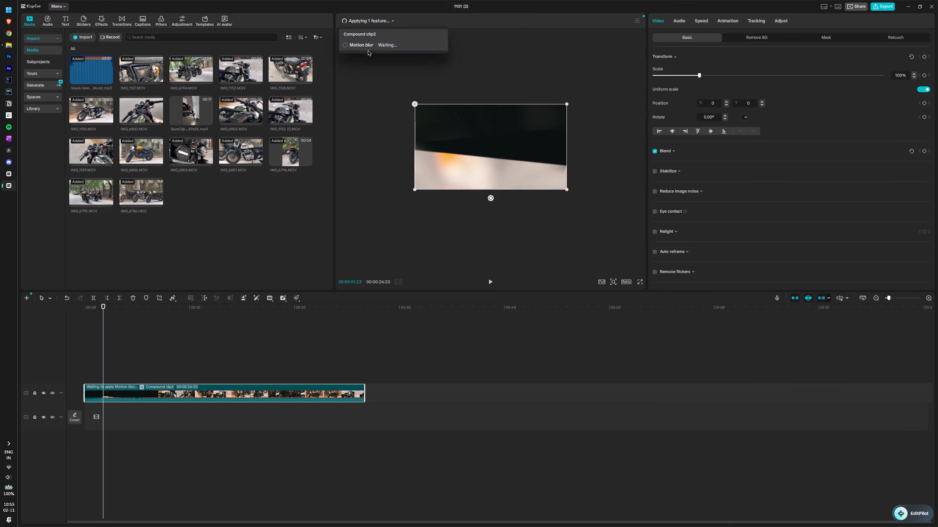
{"action": "left_click", "coordinate": [366, 22]}
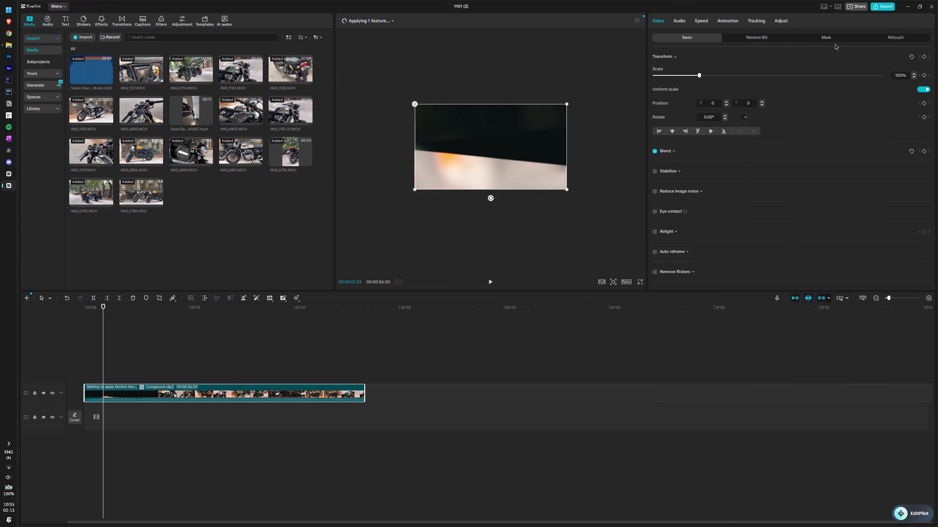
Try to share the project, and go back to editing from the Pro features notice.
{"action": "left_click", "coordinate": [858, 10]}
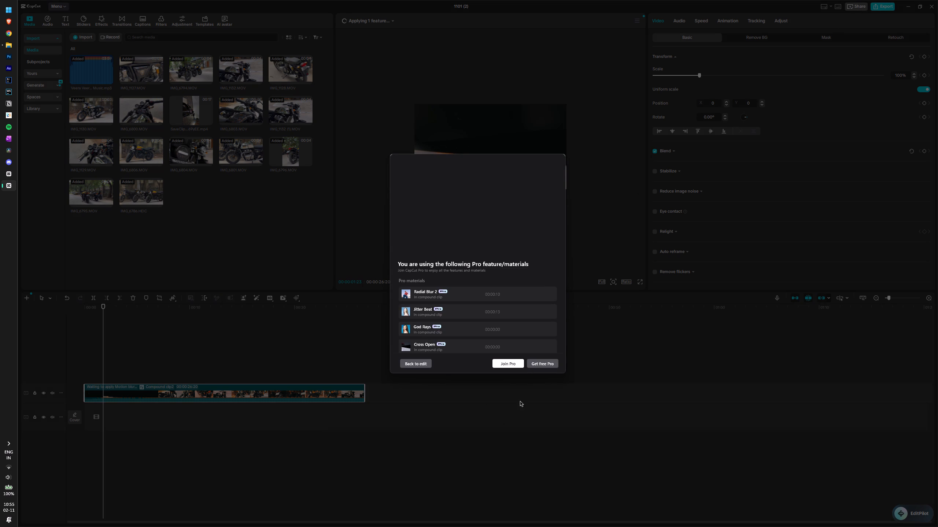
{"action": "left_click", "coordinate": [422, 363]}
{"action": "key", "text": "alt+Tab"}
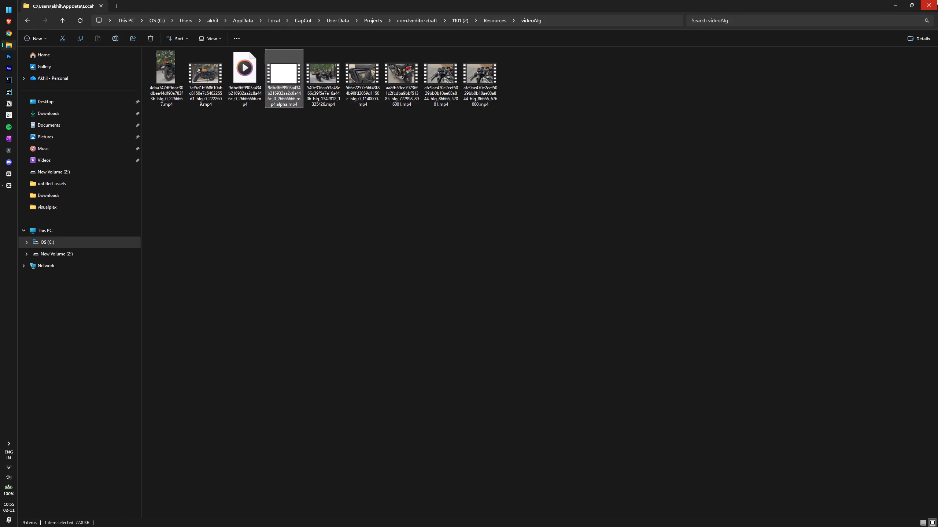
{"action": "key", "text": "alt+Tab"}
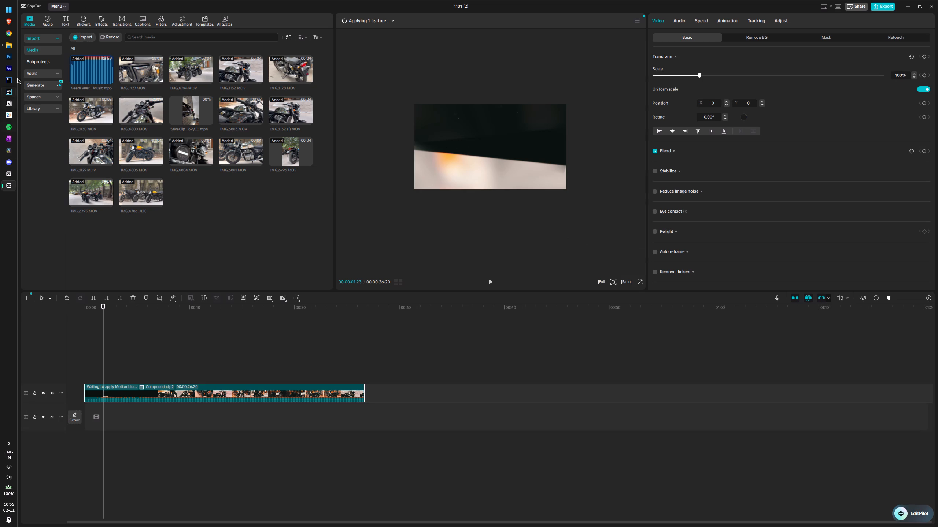
Open Chrome and restore the pages from the previous session.
{"action": "left_click", "coordinate": [11, 35]}
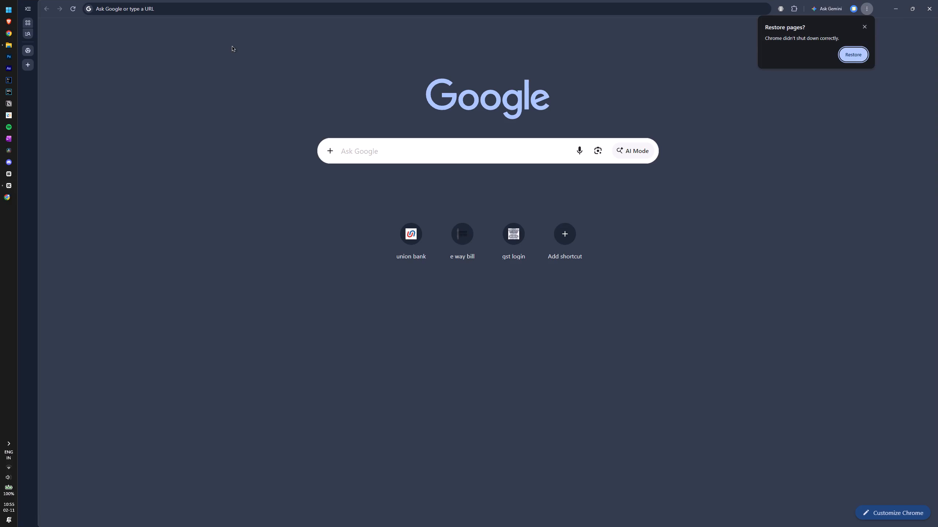
{"action": "left_click", "coordinate": [860, 60]}
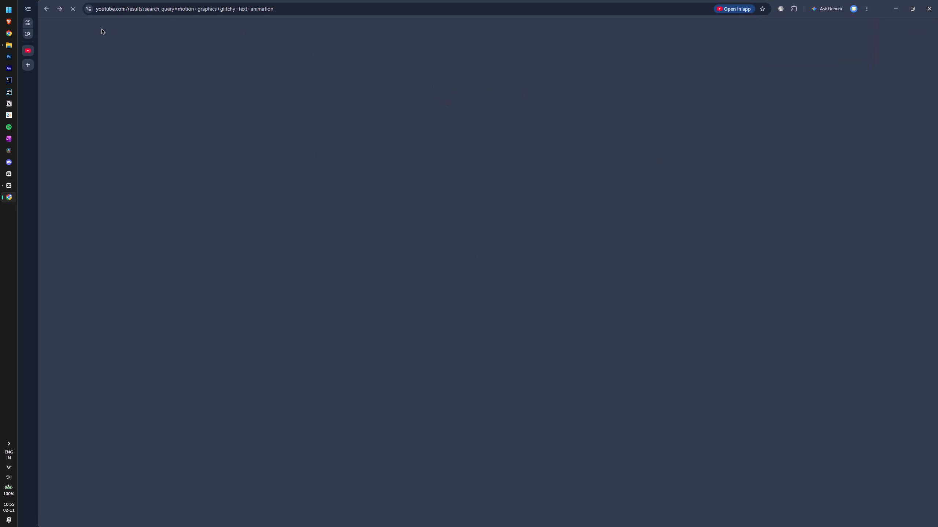
Search YouTube for "capcut export pc free" in place of the existing query.
{"action": "left_click_drag", "start_coordinate": [477, 31], "coordinate": [461, 25]}
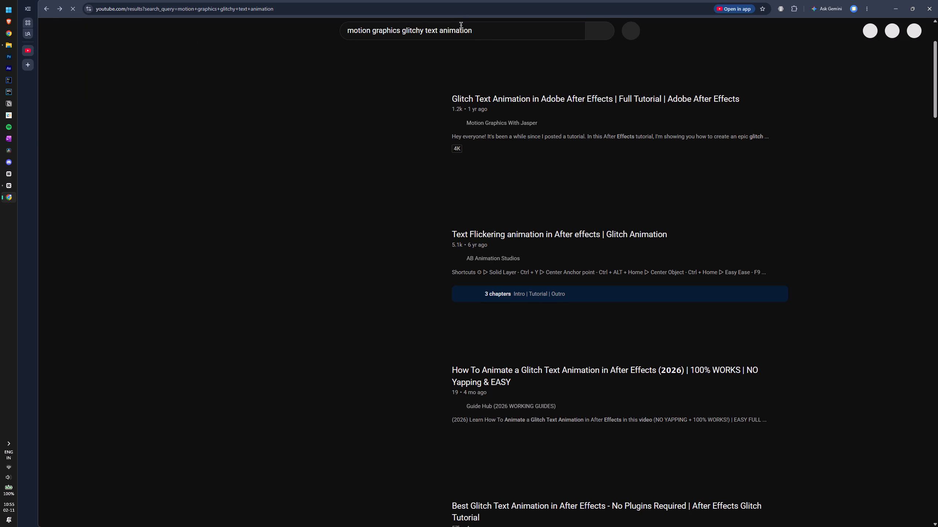
{"action": "left_click_drag", "start_coordinate": [461, 25], "coordinate": [340, 34]}
{"action": "type", "text": "capcut"}
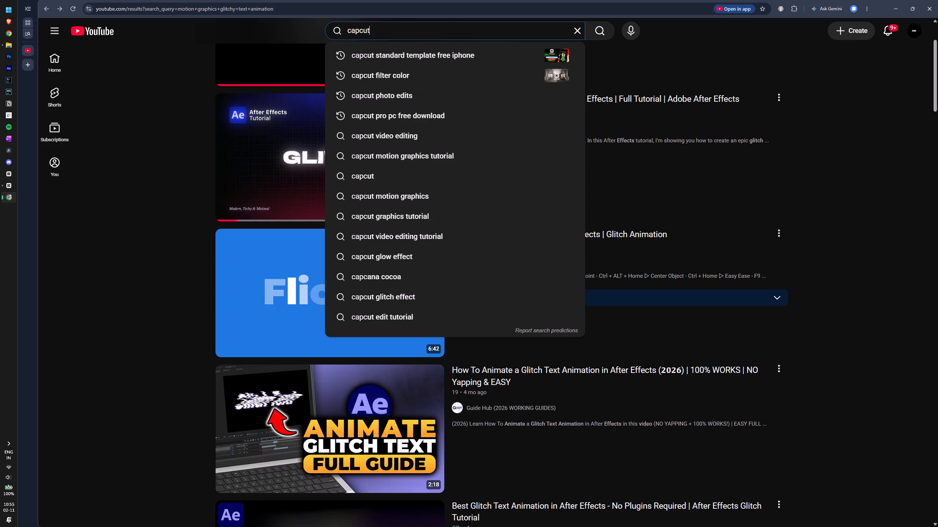
{"action": "key", "text": "space"}
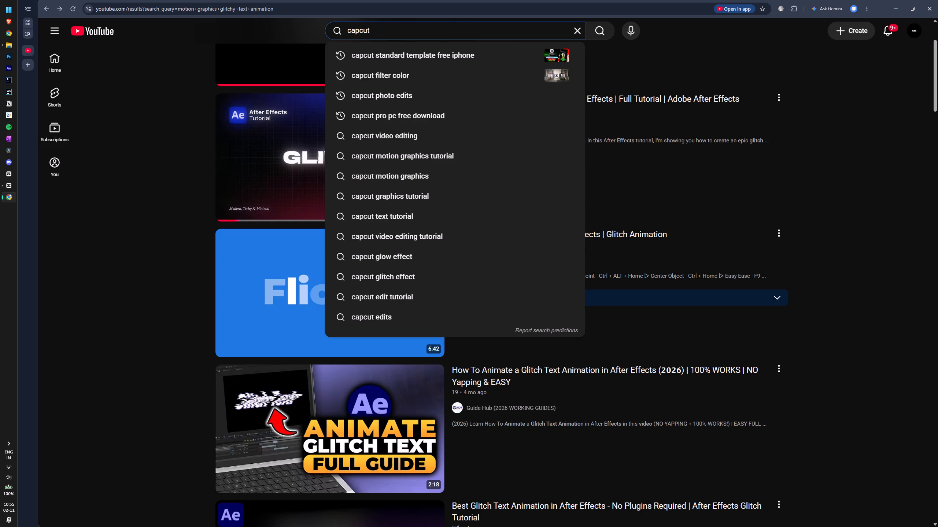
{"action": "type", "text": "export pc free"}
{"action": "key", "text": "Return"}
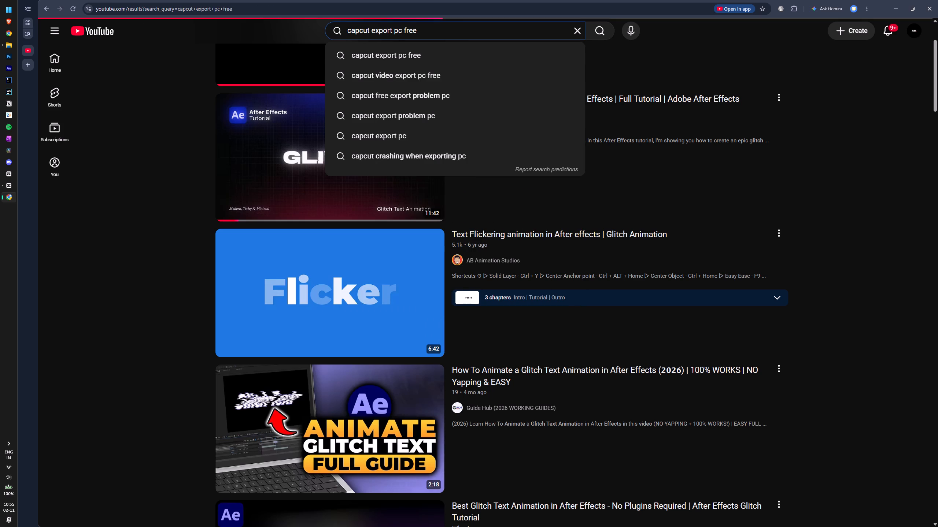
Open the video "Export in Capcut With Pro features (No Pro Required)" and skim its introduction and Preparing the project chapter.
{"action": "left_click", "coordinate": [263, 161]}
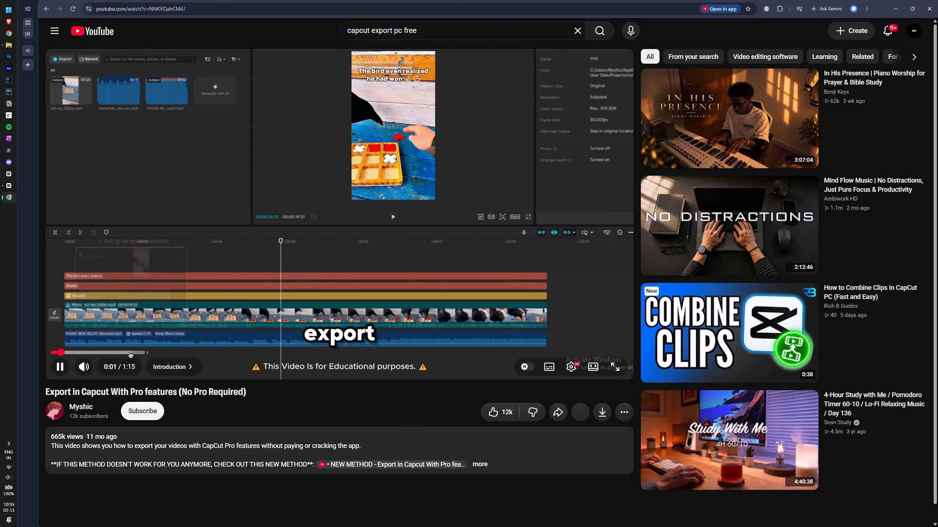
{"action": "left_click", "coordinate": [121, 353]}
{"action": "left_click", "coordinate": [149, 350]}
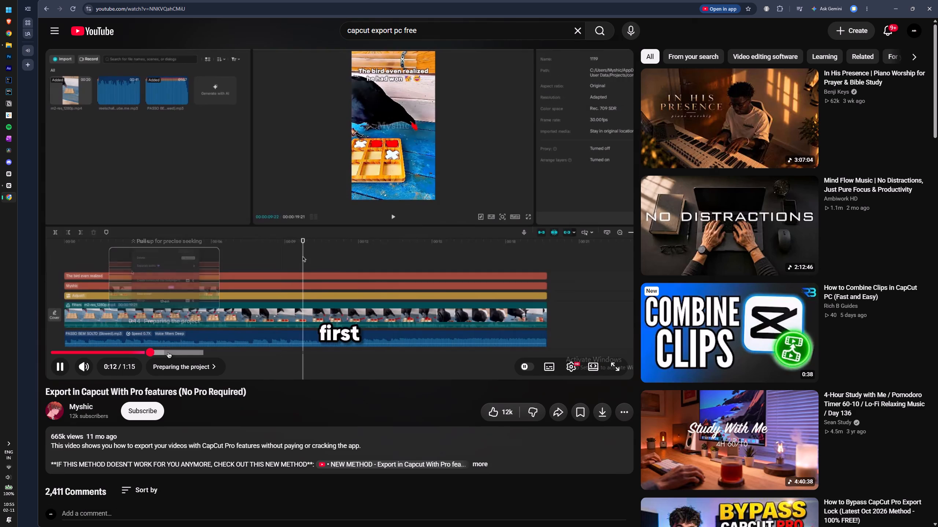
{"action": "left_click", "coordinate": [168, 353]}
{"action": "left_click", "coordinate": [185, 351]}
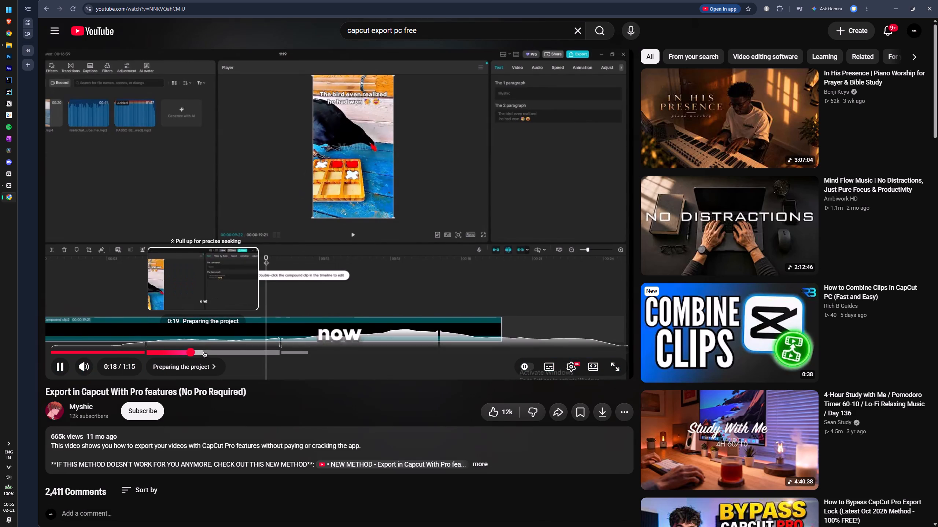
{"action": "left_click", "coordinate": [203, 350]}
{"action": "left_click", "coordinate": [217, 353]}
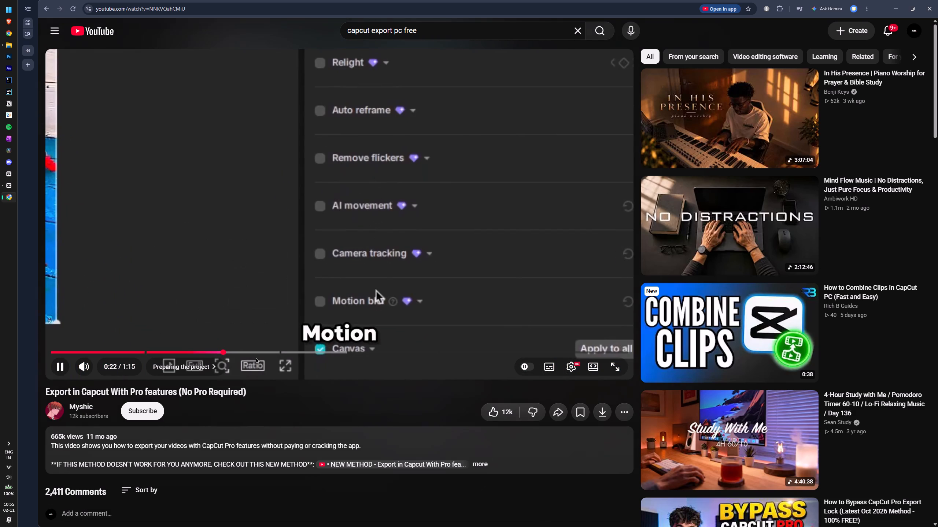
{"action": "left_click", "coordinate": [258, 360]}
{"action": "left_click", "coordinate": [254, 352]}
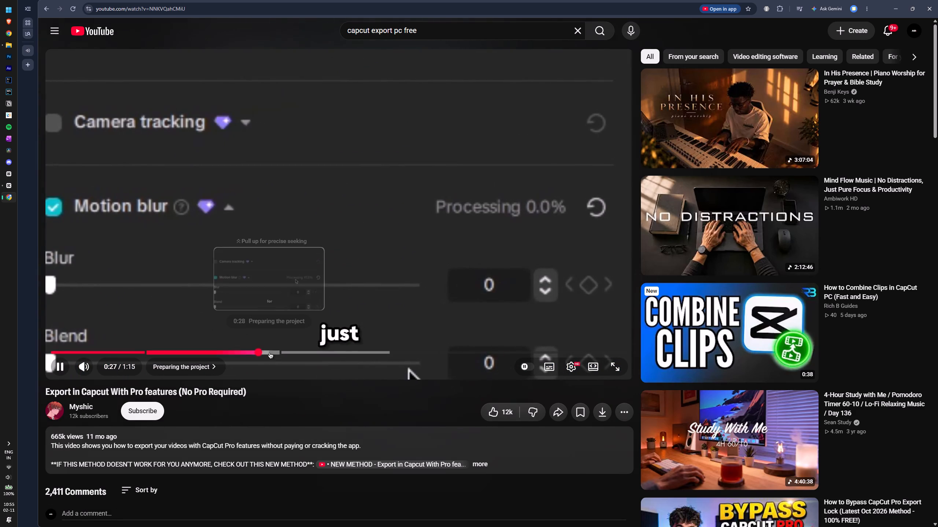
{"action": "left_click", "coordinate": [269, 353]}
Skim the video's Locating export folder and Accessing final video chapters for how to reach the rendered clip.
{"action": "left_click", "coordinate": [285, 353]}
{"action": "left_click", "coordinate": [314, 347]}
{"action": "left_click", "coordinate": [352, 350]}
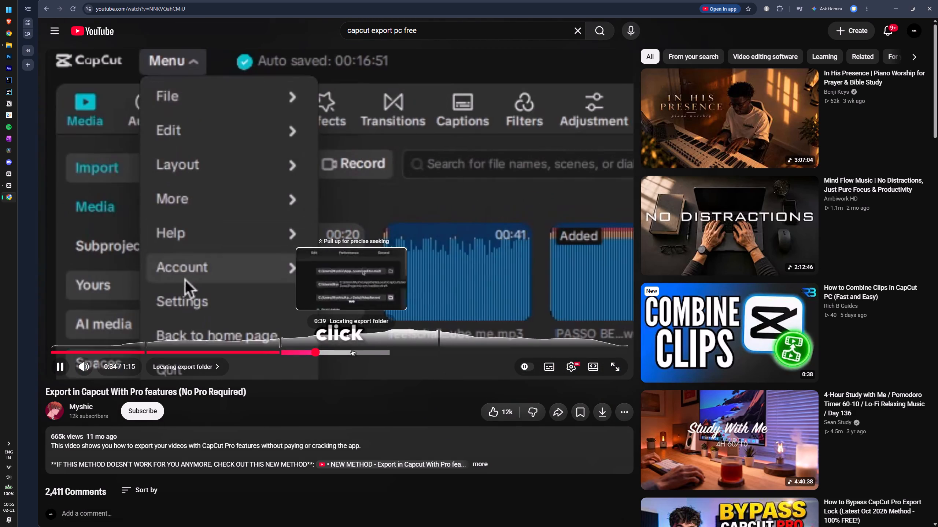
{"action": "left_click", "coordinate": [385, 350]}
{"action": "left_click", "coordinate": [409, 351]}
{"action": "left_click", "coordinate": [445, 352]}
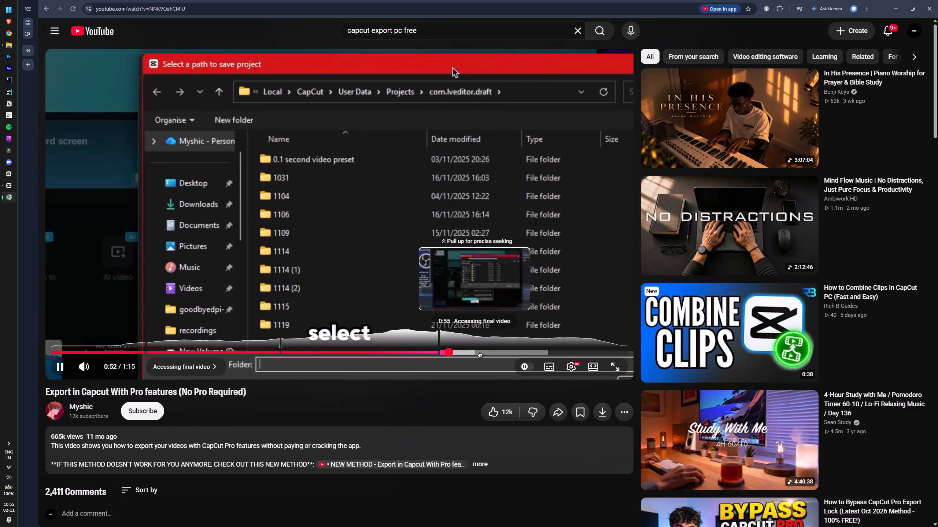
{"action": "left_click", "coordinate": [479, 352]}
{"action": "left_click", "coordinate": [529, 351]}
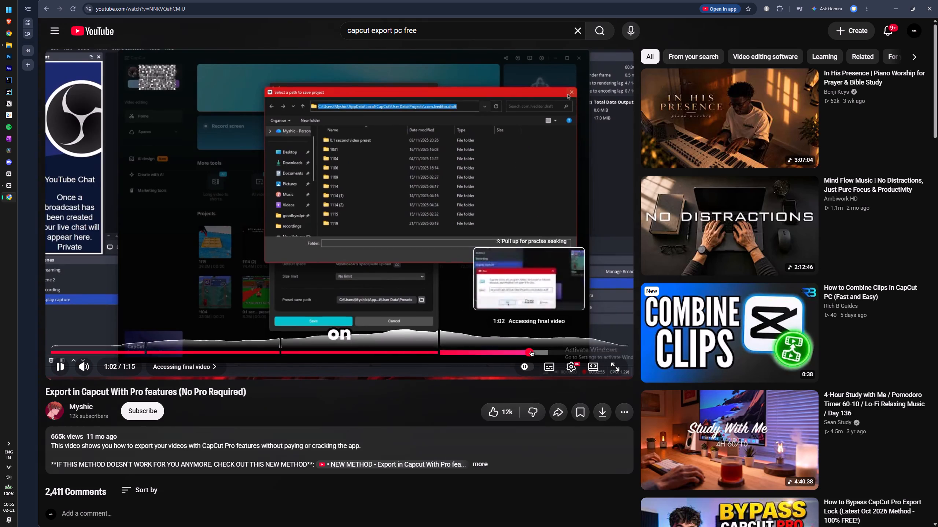
{"action": "left_click", "coordinate": [566, 353]}
{"action": "left_click", "coordinate": [595, 353]}
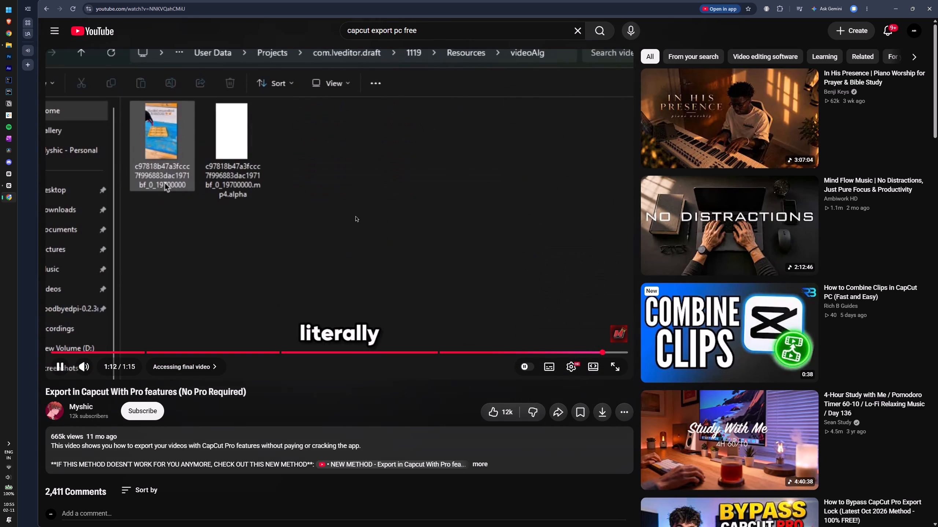
{"action": "left_click", "coordinate": [356, 217]}
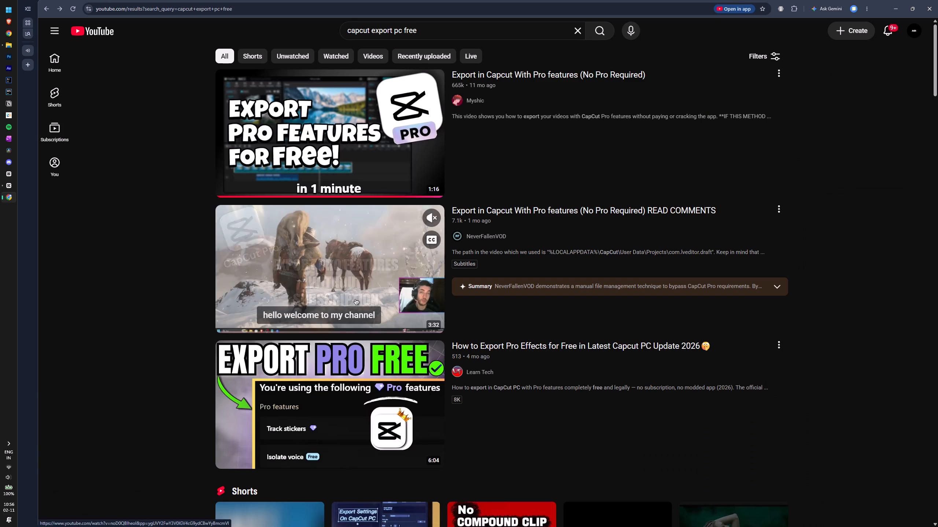
Open "How to Export Pro Effects for Free in Latest Capcut PC Update 2026" and skim up to the project's Resources combination folder.
{"action": "left_click", "coordinate": [362, 421]}
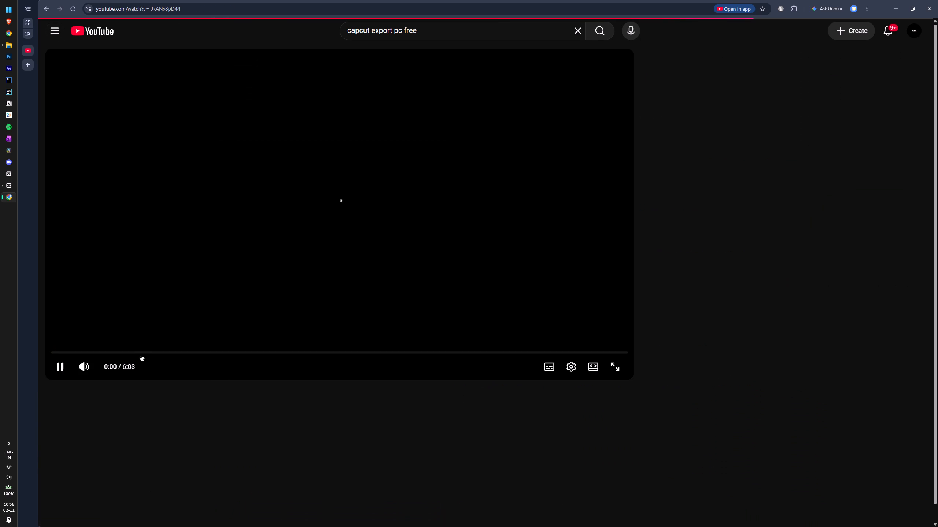
{"action": "left_click", "coordinate": [138, 351]}
{"action": "left_click", "coordinate": [145, 356]}
{"action": "left_click", "coordinate": [141, 352]}
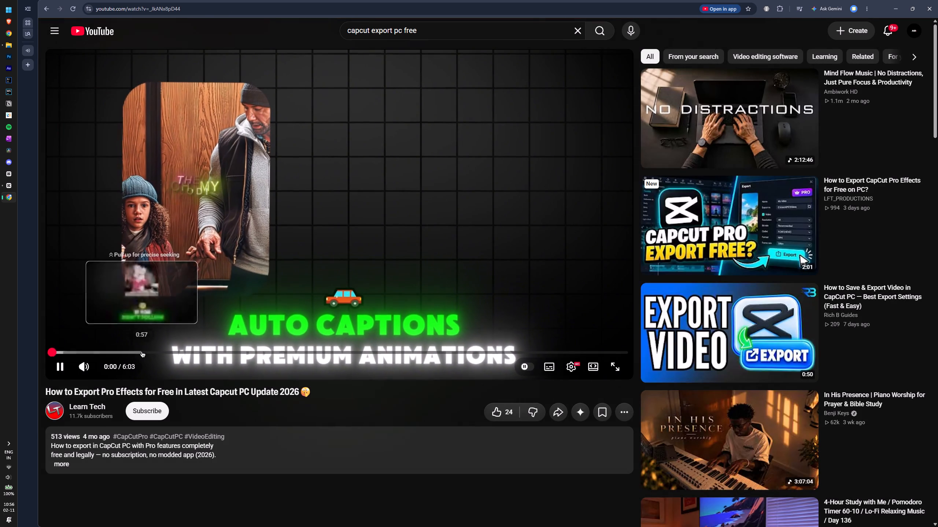
{"action": "left_click", "coordinate": [204, 355]}
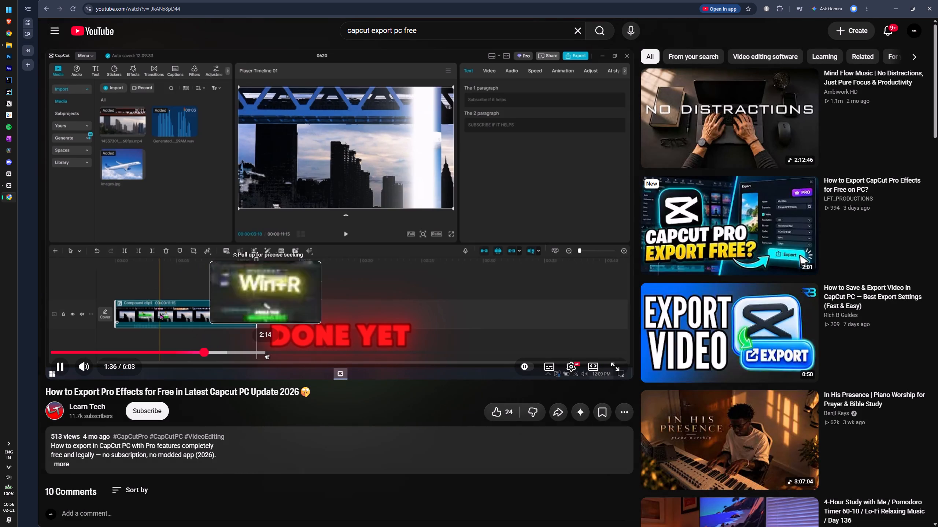
{"action": "left_click", "coordinate": [266, 354]}
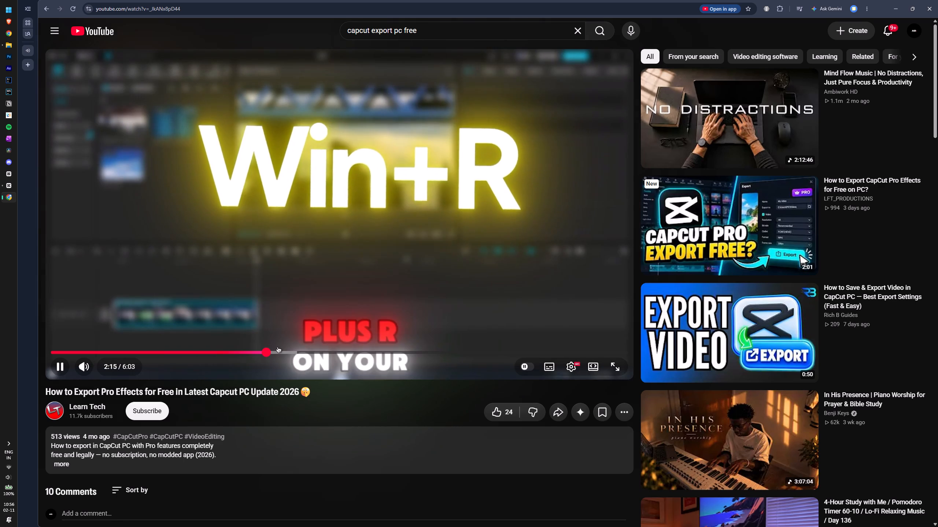
{"action": "left_click", "coordinate": [284, 352]}
{"action": "left_click", "coordinate": [295, 352]}
{"action": "left_click", "coordinate": [315, 352]}
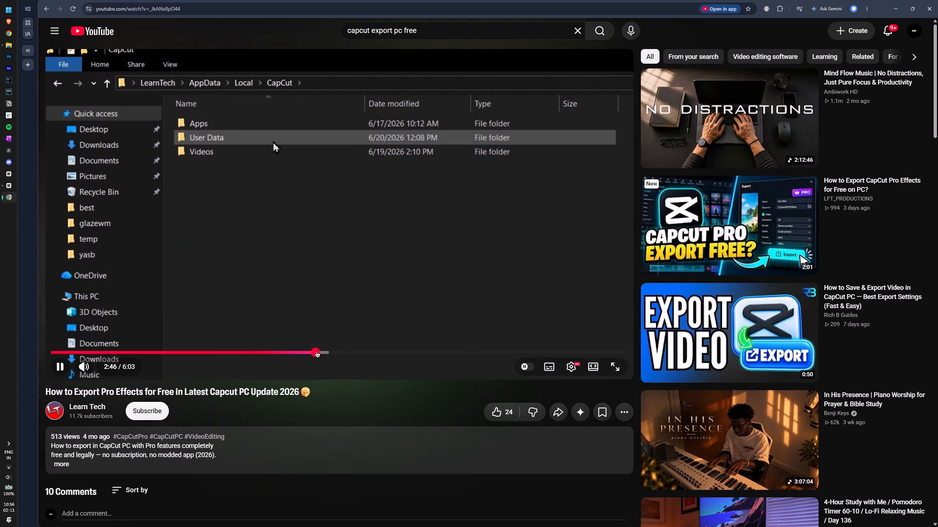
{"action": "left_click", "coordinate": [352, 352]}
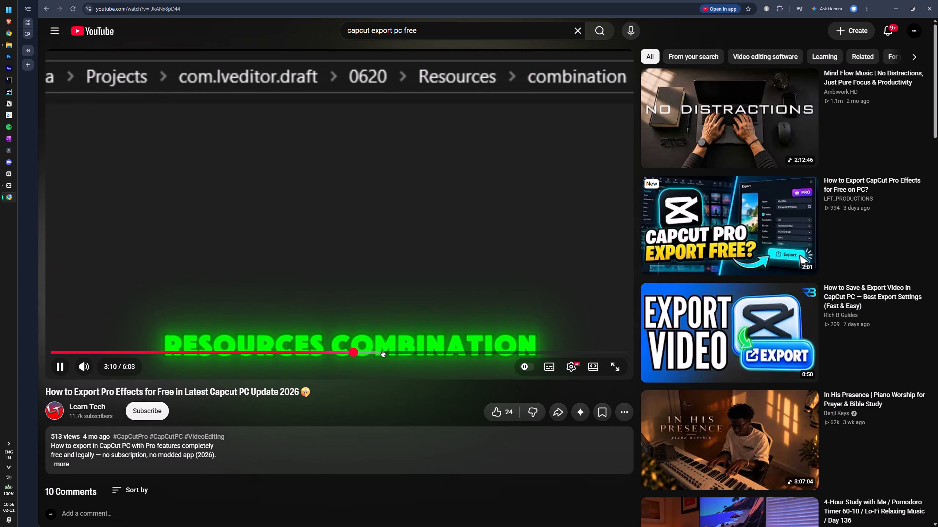
Skim the rest of the tutorial up to the final export of the replaced clip, and pause it.
{"action": "left_click", "coordinate": [382, 352]}
{"action": "left_click", "coordinate": [401, 351]}
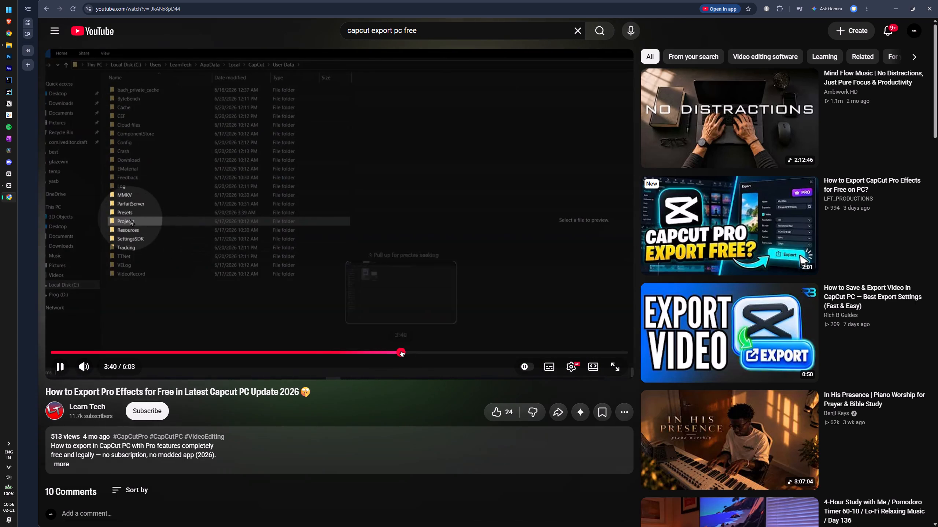
{"action": "left_click", "coordinate": [429, 350]}
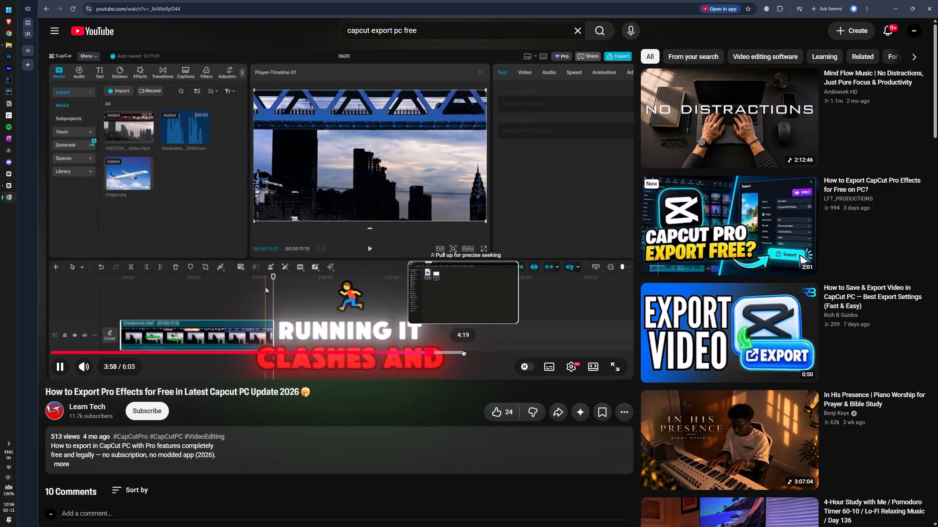
{"action": "left_click", "coordinate": [462, 351]}
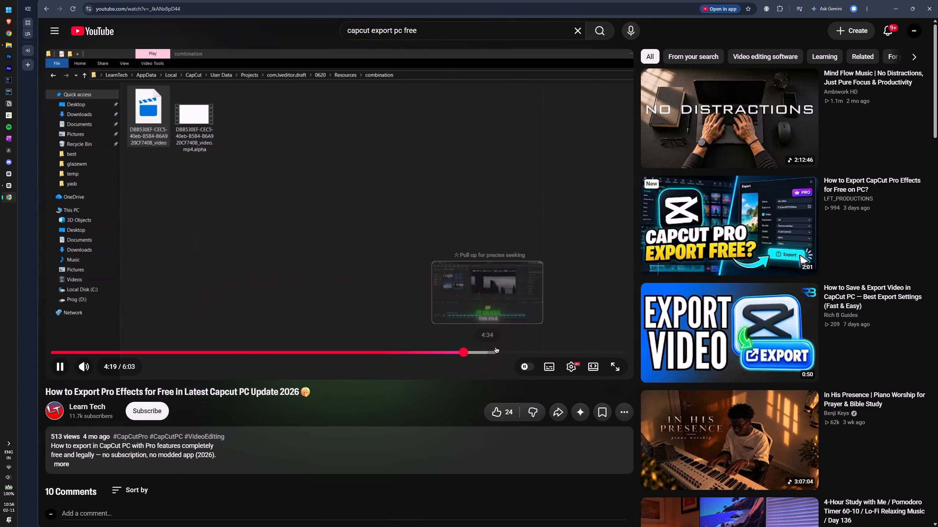
{"action": "left_click", "coordinate": [496, 348]}
{"action": "left_click", "coordinate": [534, 352]}
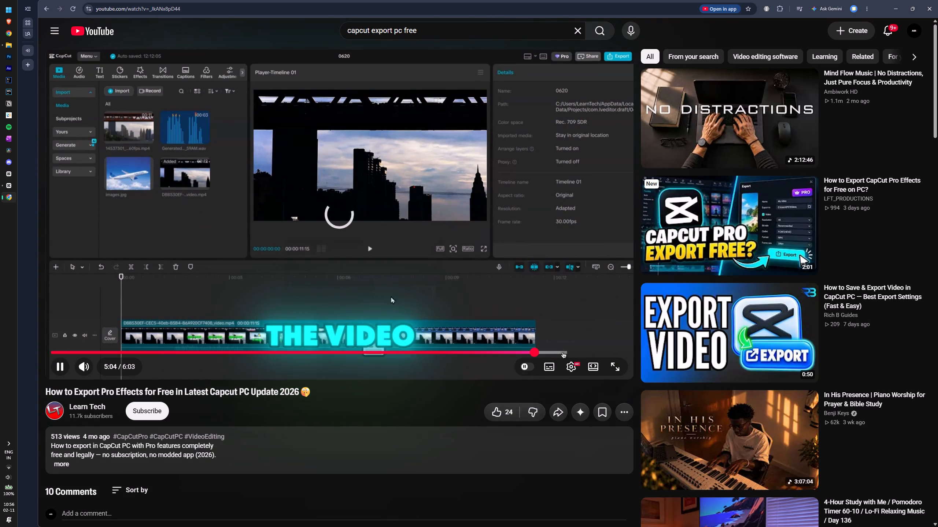
{"action": "left_click", "coordinate": [562, 353]}
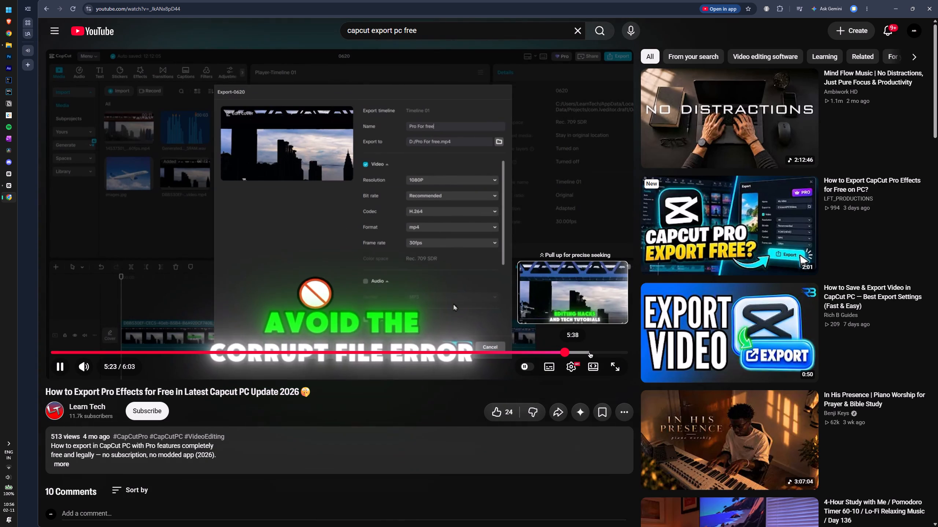
{"action": "left_click", "coordinate": [468, 265]}
{"action": "left_click", "coordinate": [468, 265]}
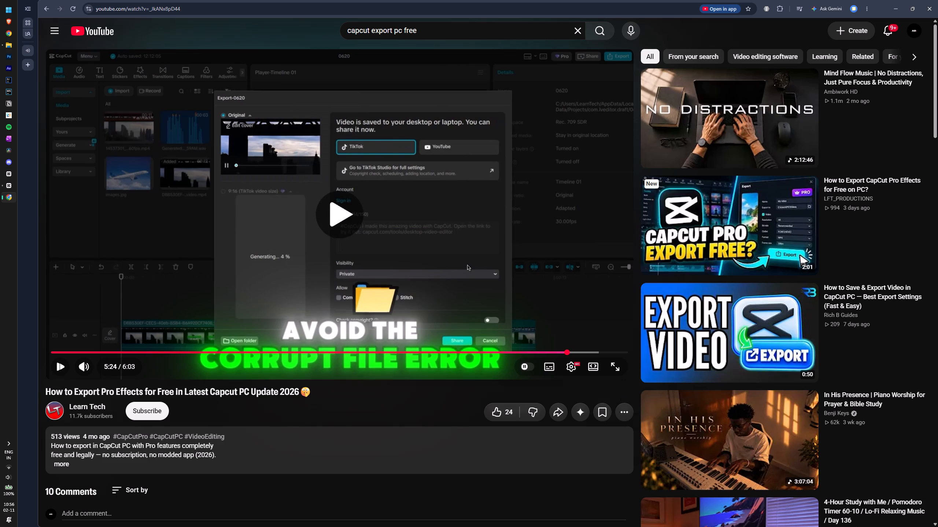
{"action": "left_click", "coordinate": [468, 265]}
{"action": "key", "text": "alt+Tab"}
{"action": "key", "text": "alt+Tab"}
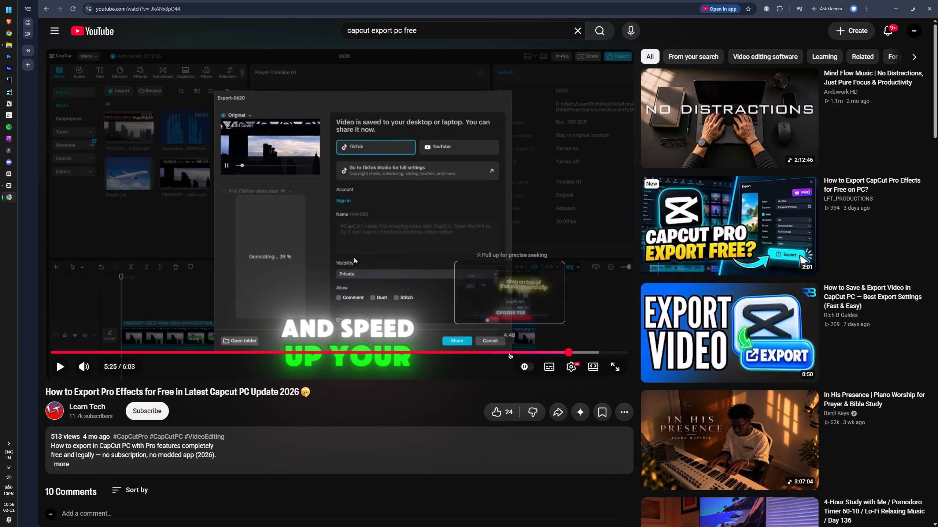
Replay the tutorial part on replacing the compound clip with the imported pre-processed video, and pause it.
{"action": "left_click", "coordinate": [509, 354]}
{"action": "left_click", "coordinate": [500, 314]}
{"action": "key", "text": "Left"}
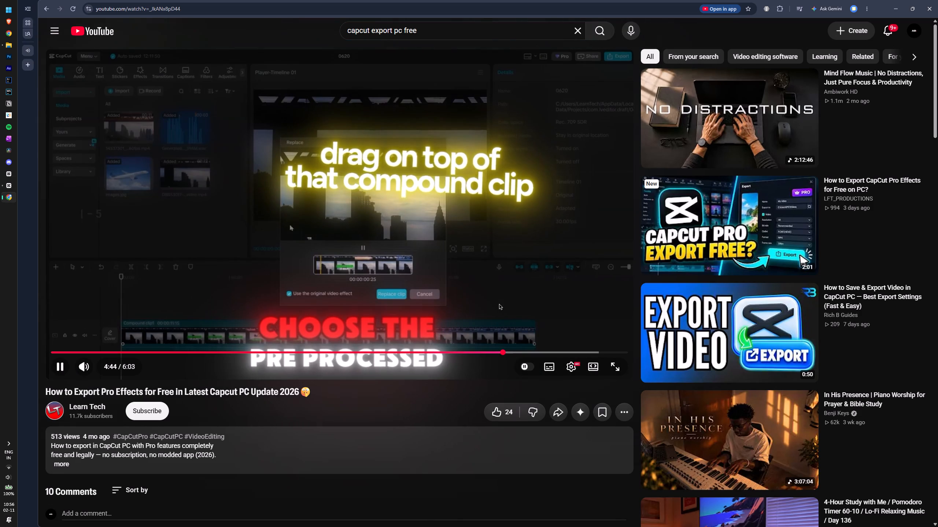
{"action": "key", "text": "Left"}
{"action": "key", "text": "Right"}
{"action": "key", "text": "Right"}
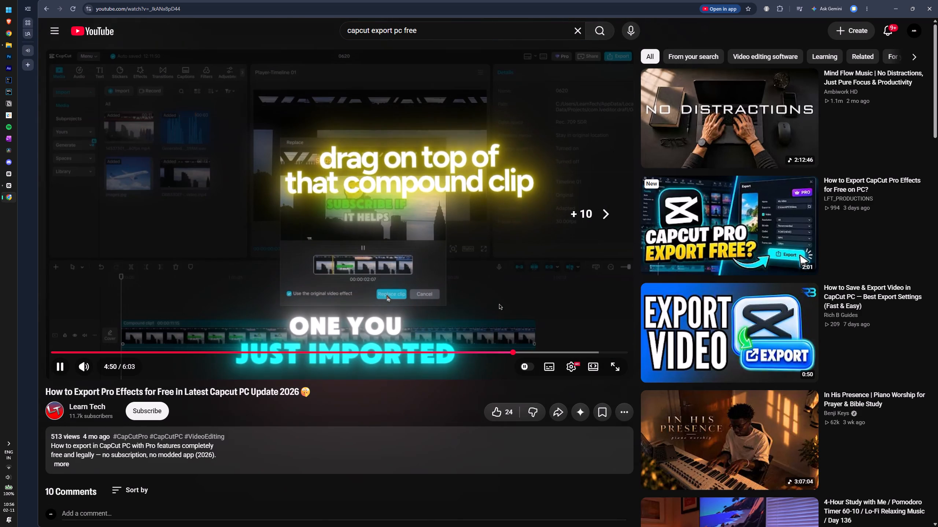
{"action": "key", "text": "Right"}
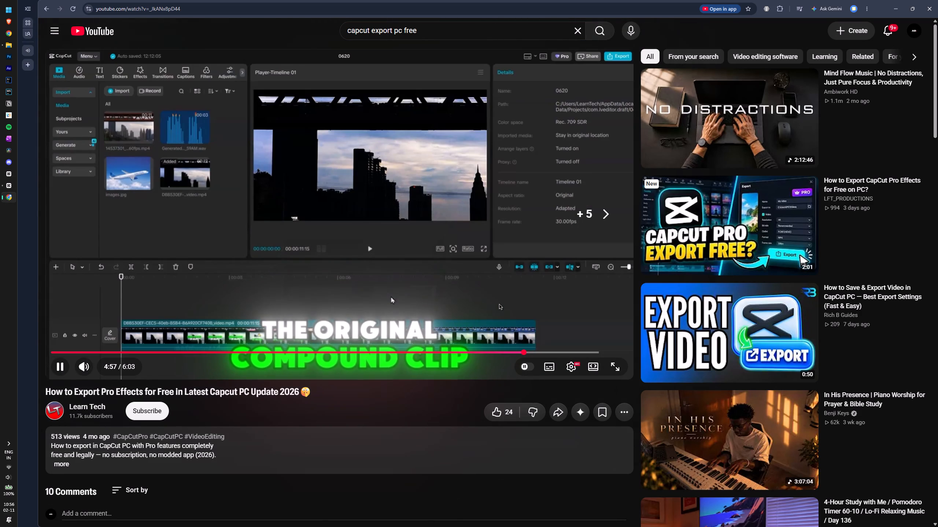
{"action": "key", "text": "Right"}
{"action": "key", "text": "space"}
Switch to File Explorer and refresh the videoAlg folder of project 1101 (2).
{"action": "key", "text": "alt+Tab"}
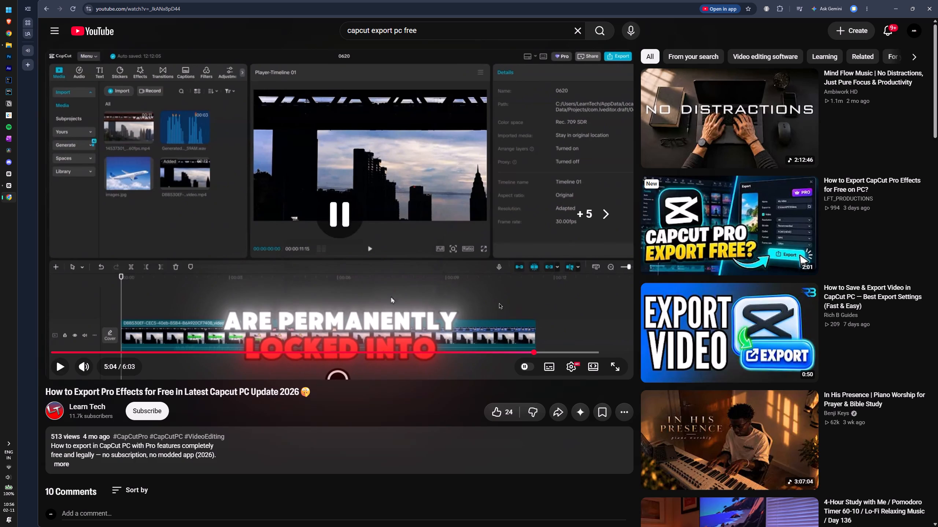
{"action": "key", "text": "alt+Tab"}
{"action": "key", "text": "alt+Tab"}
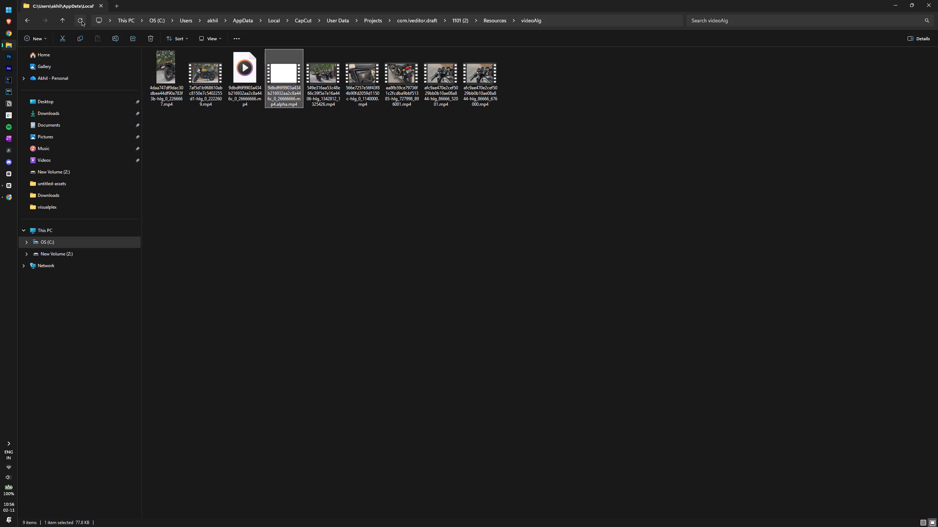
{"action": "left_click", "coordinate": [82, 21]}
Return to CapCut and check the Motion blur progress of Compound clip2 in the feature status and the clip's video settings.
{"action": "key", "text": "alt+Tab"}
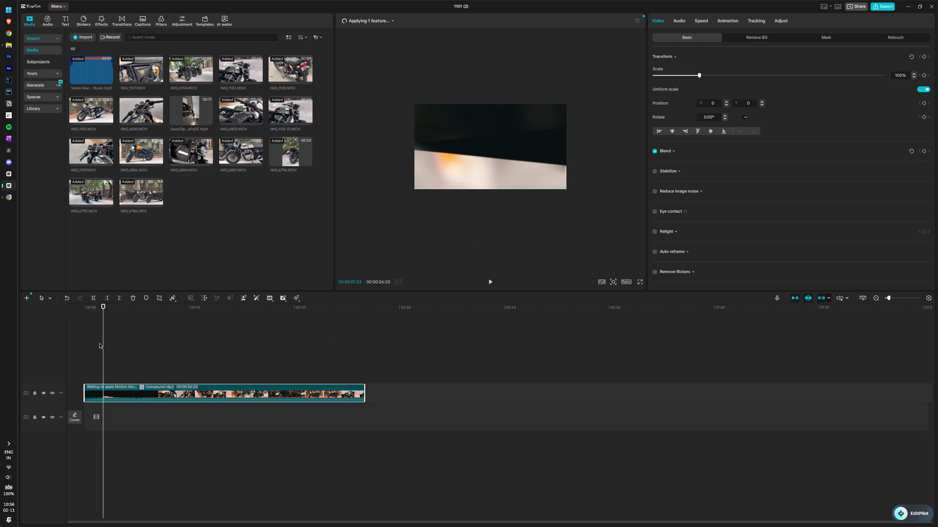
{"action": "left_click", "coordinate": [380, 18]}
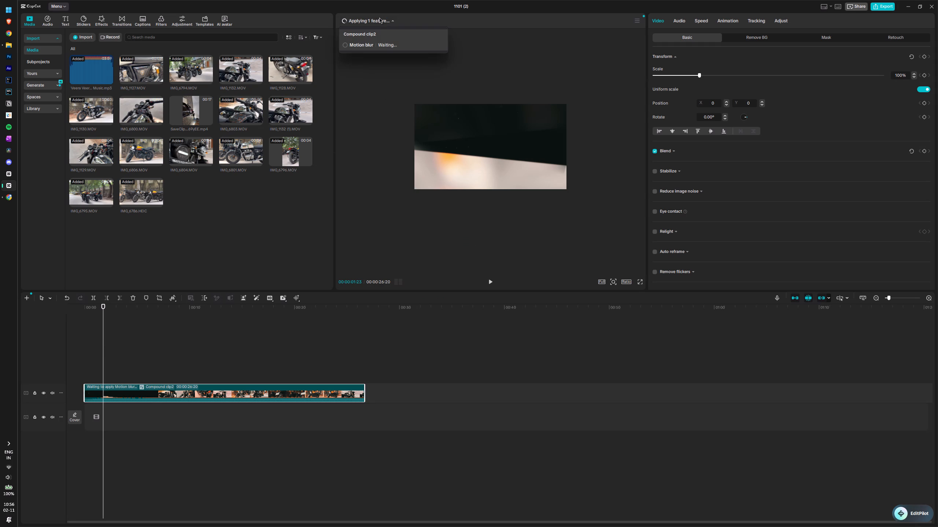
{"action": "triple_click", "coordinate": [383, 44]}
{"action": "left_click", "coordinate": [383, 44]}
{"action": "scroll", "coordinate": [724, 211], "scroll_direction": "down", "scroll_amount": 4}
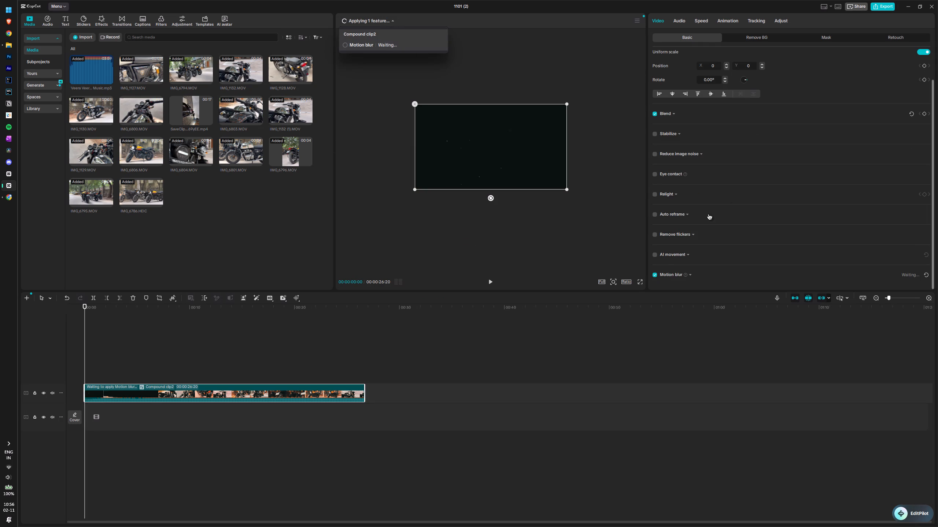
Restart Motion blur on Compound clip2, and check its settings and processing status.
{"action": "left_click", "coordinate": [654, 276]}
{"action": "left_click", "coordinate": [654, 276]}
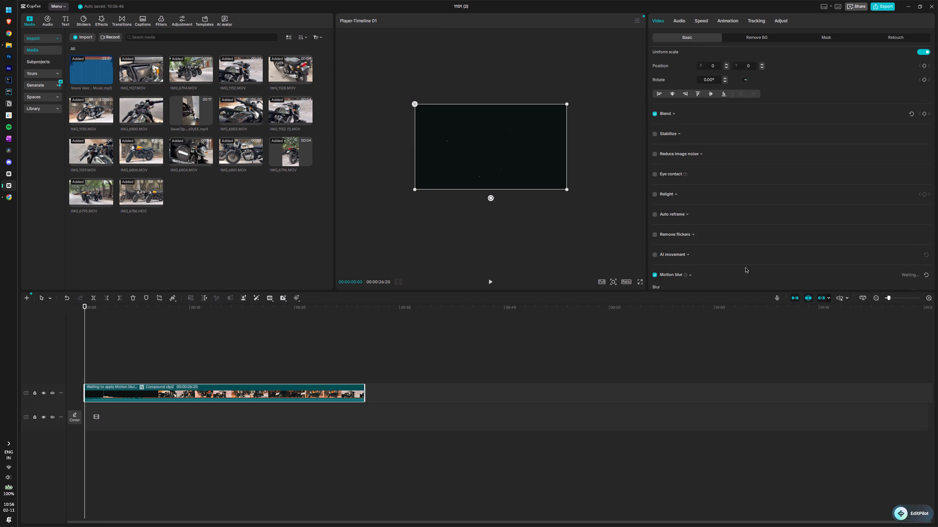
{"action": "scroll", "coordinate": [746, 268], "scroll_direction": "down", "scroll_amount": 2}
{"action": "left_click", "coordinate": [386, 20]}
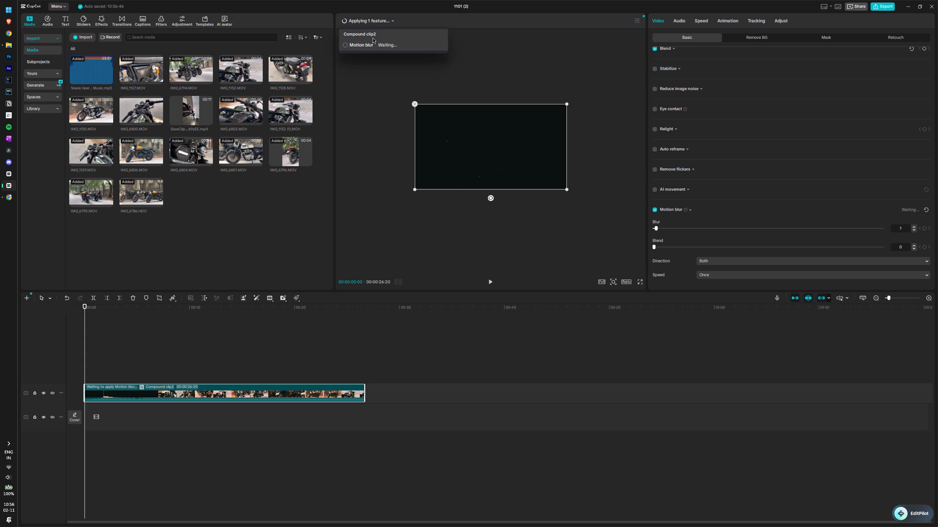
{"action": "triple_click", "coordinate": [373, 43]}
Turn off Motion blur for Compound clip2.
{"action": "left_click", "coordinate": [654, 210]}
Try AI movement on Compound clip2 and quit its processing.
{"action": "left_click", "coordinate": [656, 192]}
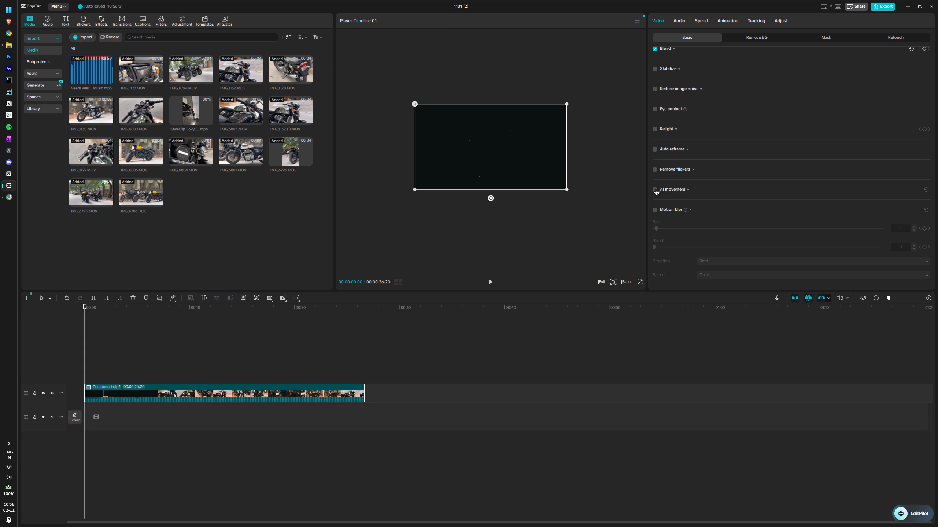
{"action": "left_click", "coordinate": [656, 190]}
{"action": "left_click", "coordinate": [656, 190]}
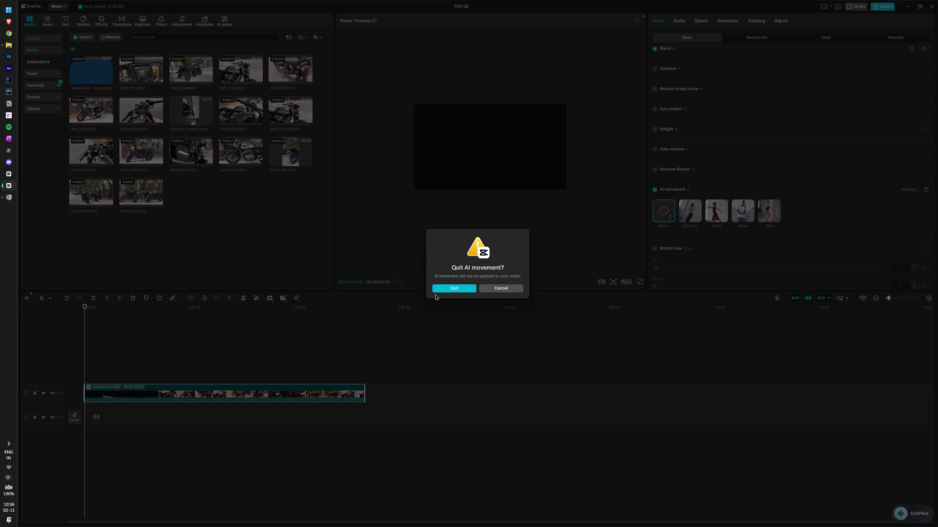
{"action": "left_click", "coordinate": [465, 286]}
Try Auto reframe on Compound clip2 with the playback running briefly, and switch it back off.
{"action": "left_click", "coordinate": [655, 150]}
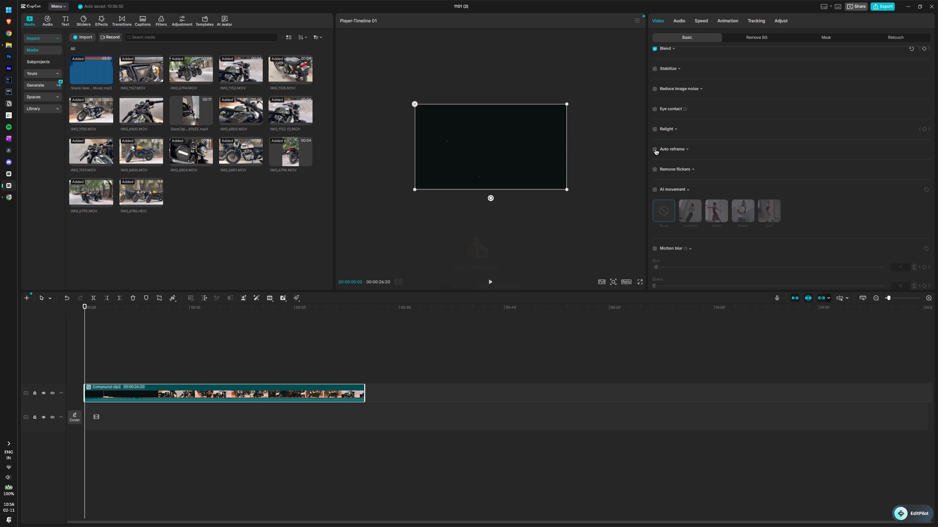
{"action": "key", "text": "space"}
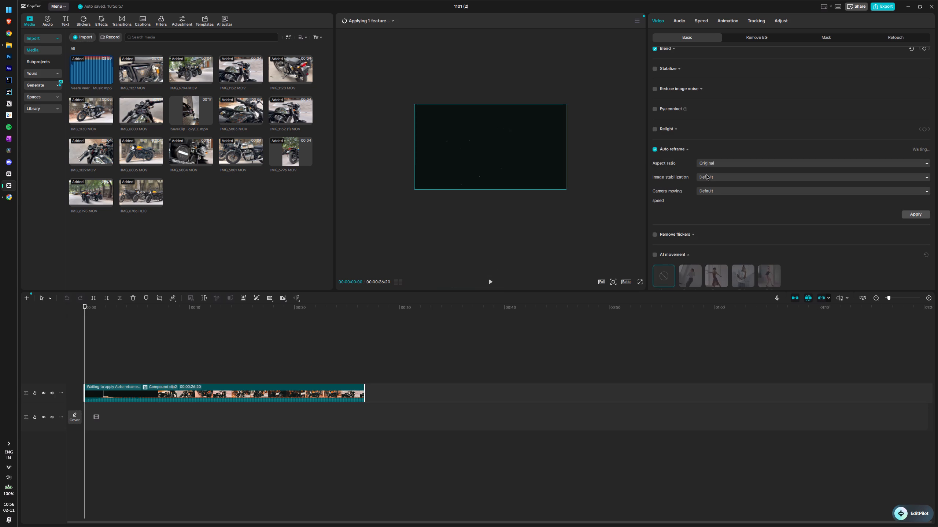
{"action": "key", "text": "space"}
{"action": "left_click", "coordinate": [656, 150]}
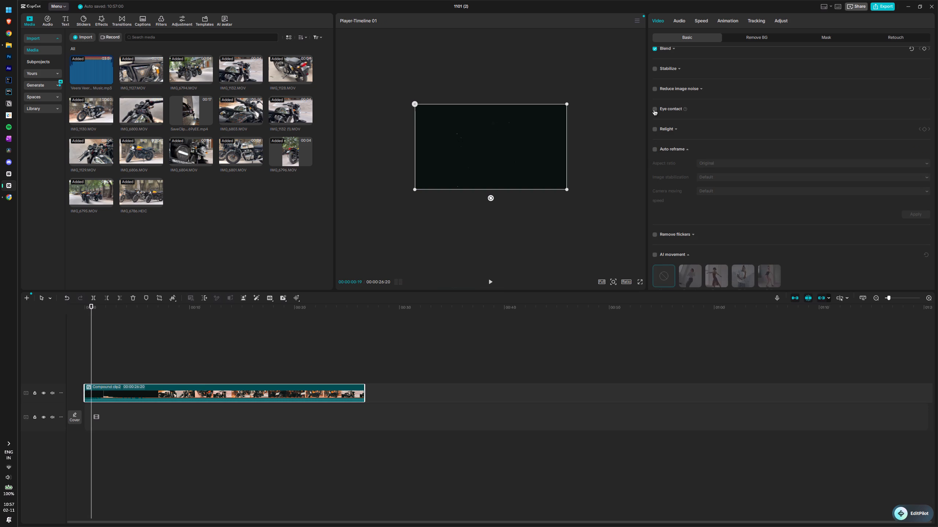
Switch to File Explorer to check the videoAlg folder of project 1101 (2), and return to CapCut.
{"action": "key", "text": "alt+Tab"}
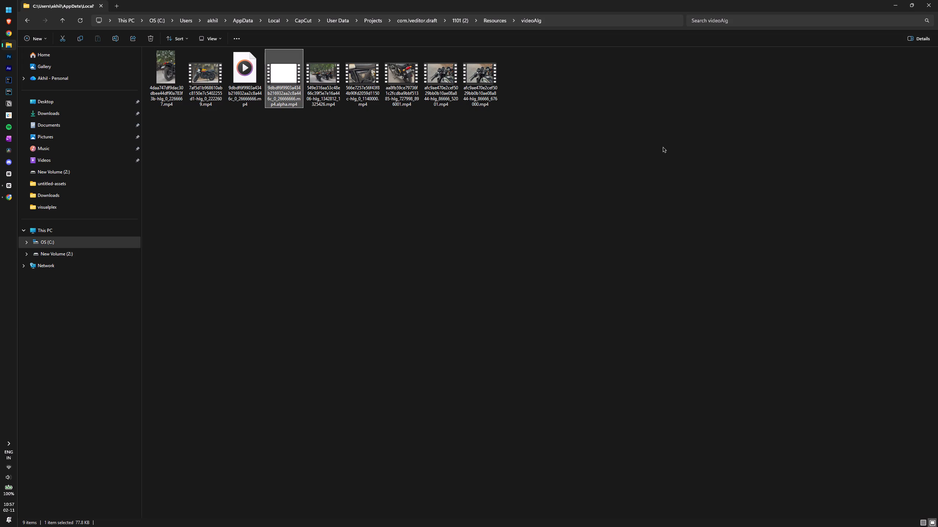
{"action": "key", "text": "alt+Tab"}
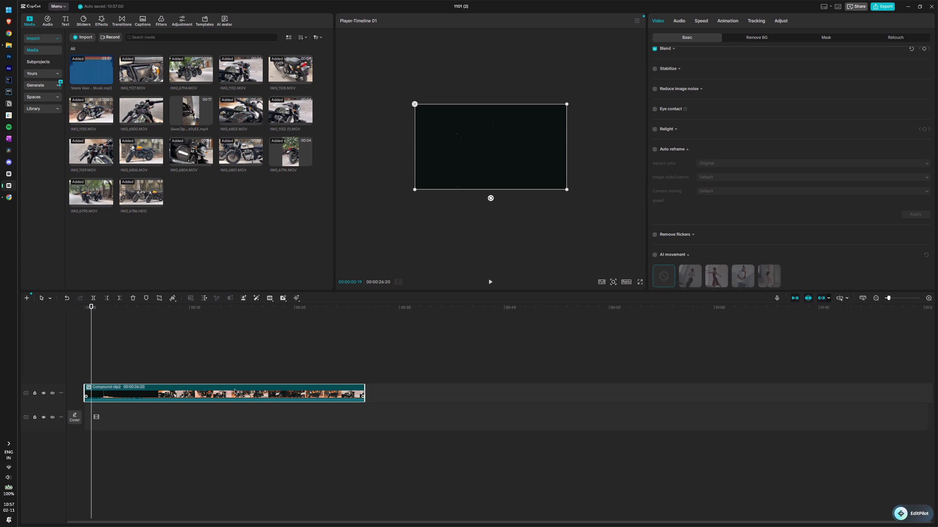
Deselect Compound clip2 and scrub through it on the timeline to preview its motorcycle footage.
{"action": "left_click", "coordinate": [222, 383]}
{"action": "left_click_drag", "start_coordinate": [221, 357], "coordinate": [125, 360]}
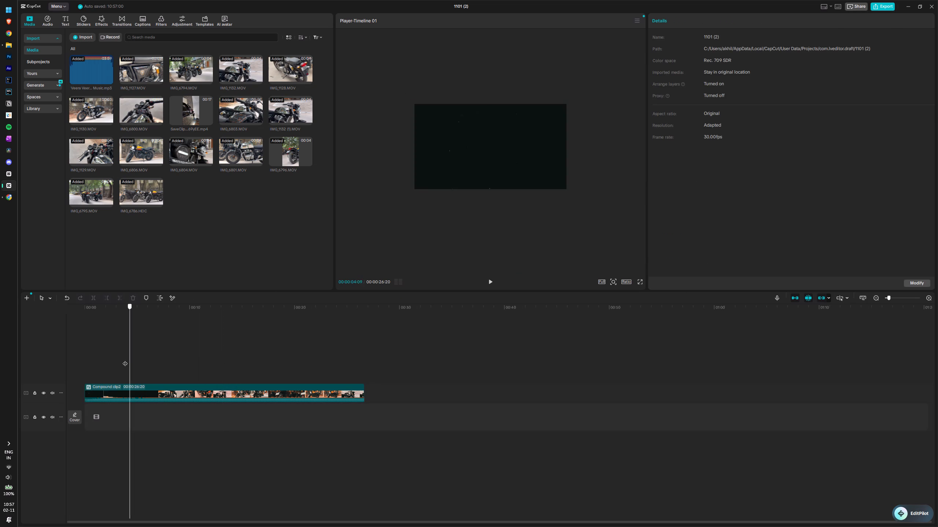
{"action": "left_click_drag", "start_coordinate": [125, 360], "coordinate": [174, 351]}
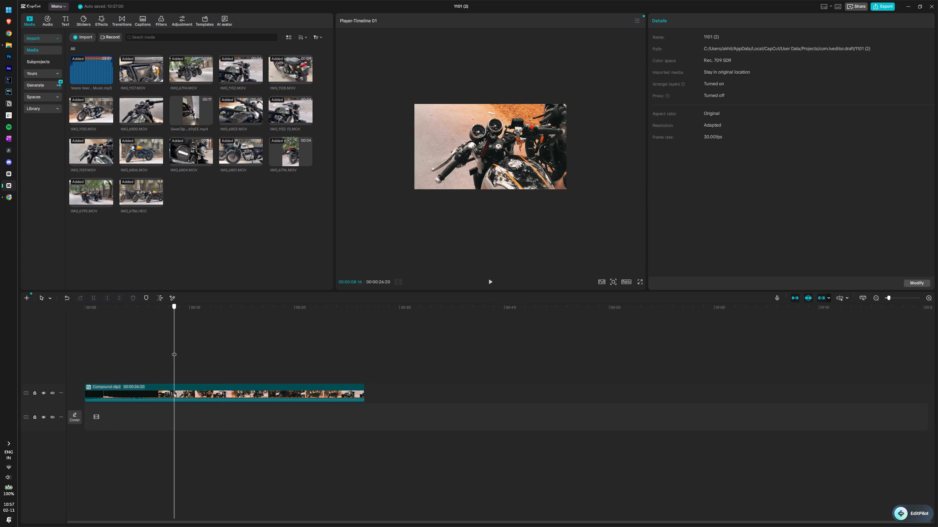
{"action": "left_click_drag", "start_coordinate": [174, 351], "coordinate": [194, 349]}
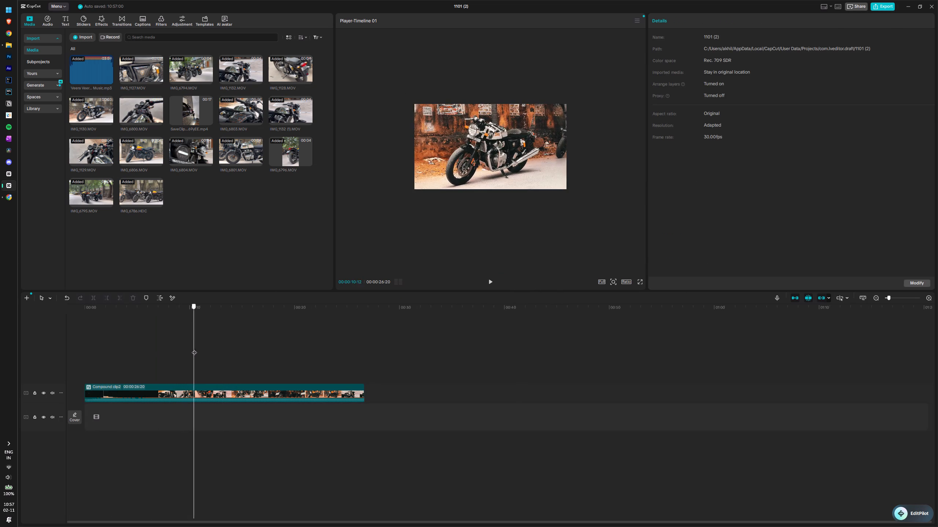
{"action": "left_click_drag", "start_coordinate": [194, 349], "coordinate": [227, 344]}
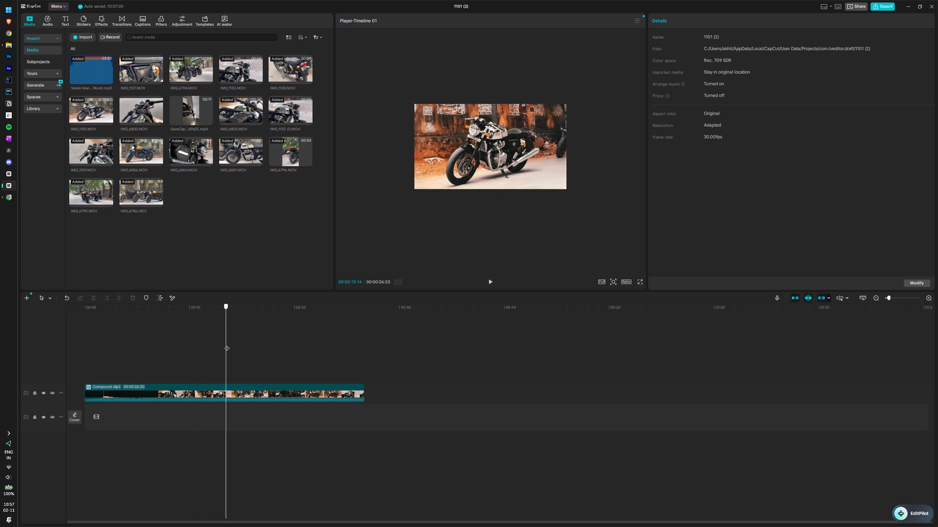
{"action": "left_click_drag", "start_coordinate": [227, 344], "coordinate": [258, 337]}
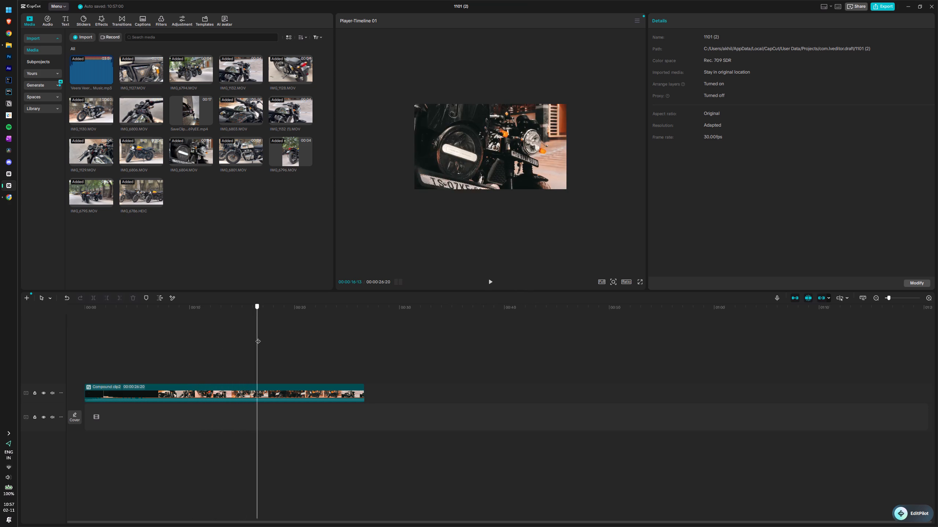
{"action": "left_click_drag", "start_coordinate": [258, 337], "coordinate": [243, 334]}
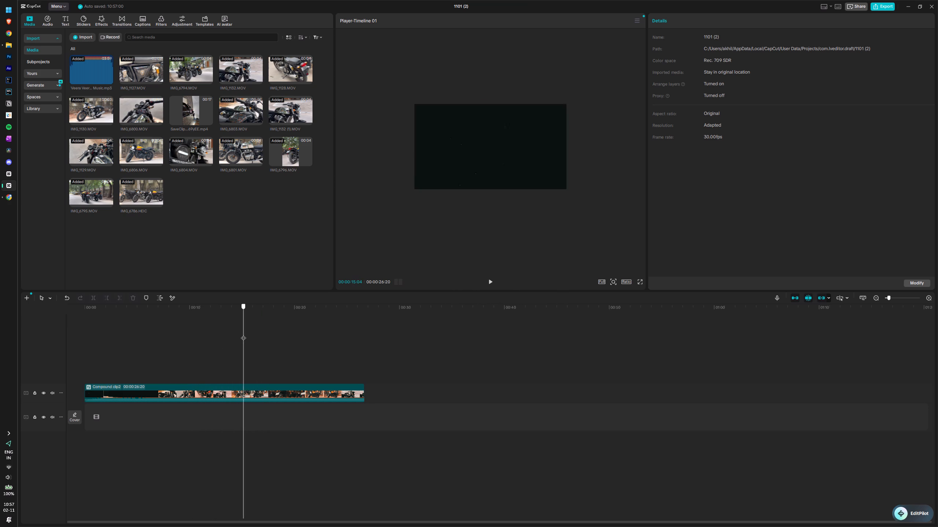
{"action": "left_click_drag", "start_coordinate": [243, 334], "coordinate": [257, 330]}
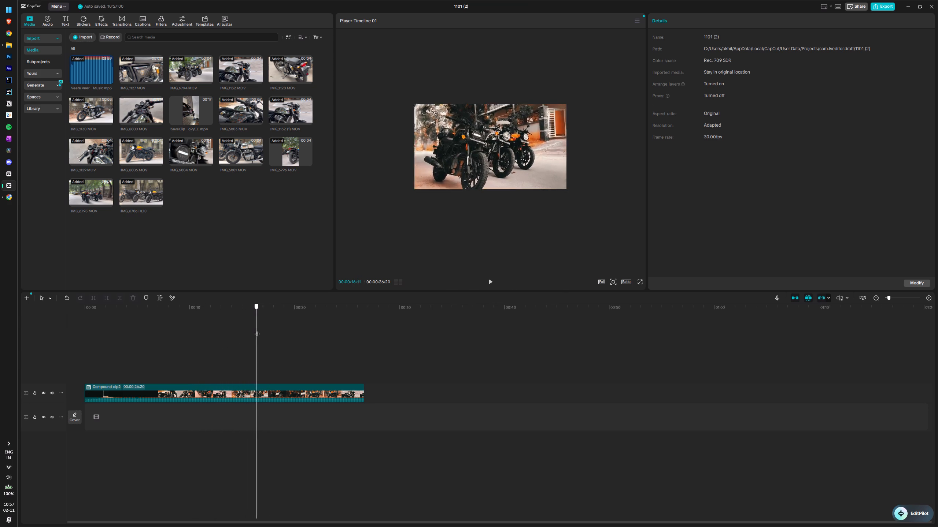
{"action": "left_click_drag", "start_coordinate": [257, 330], "coordinate": [256, 329]}
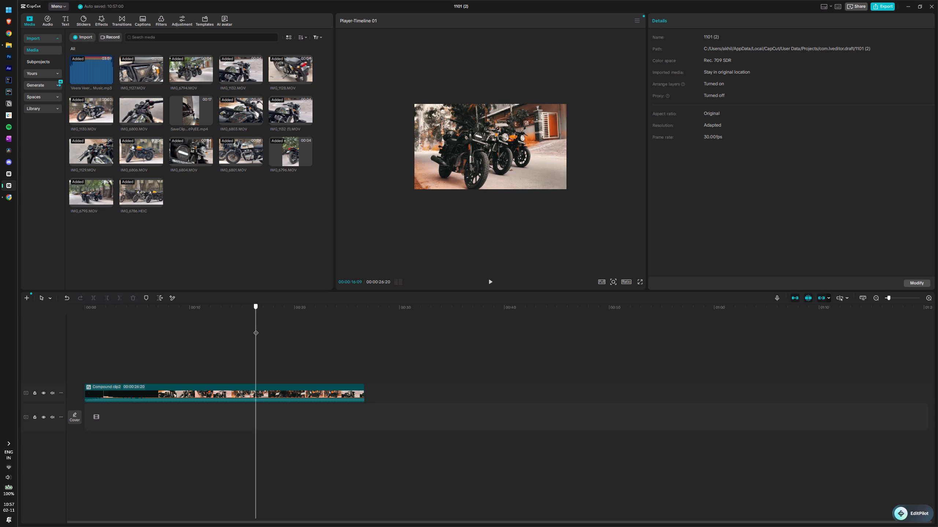
{"action": "left_click_drag", "start_coordinate": [256, 329], "coordinate": [283, 330]}
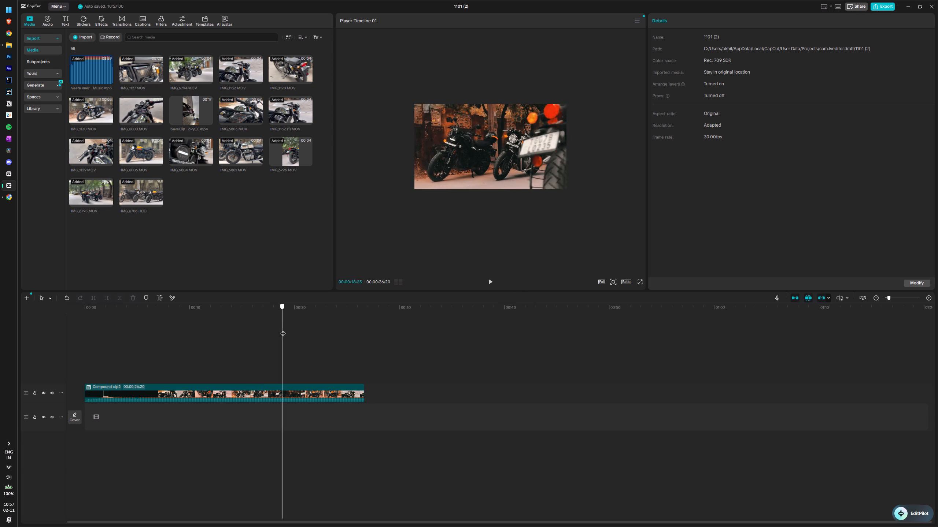
Configure the export of 1101 (2) with watermark removal turned on, its terms accepted, and the frame rate set to 60fps.
{"action": "left_click_drag", "start_coordinate": [283, 330], "coordinate": [280, 329]}
{"action": "left_click", "coordinate": [886, 5]}
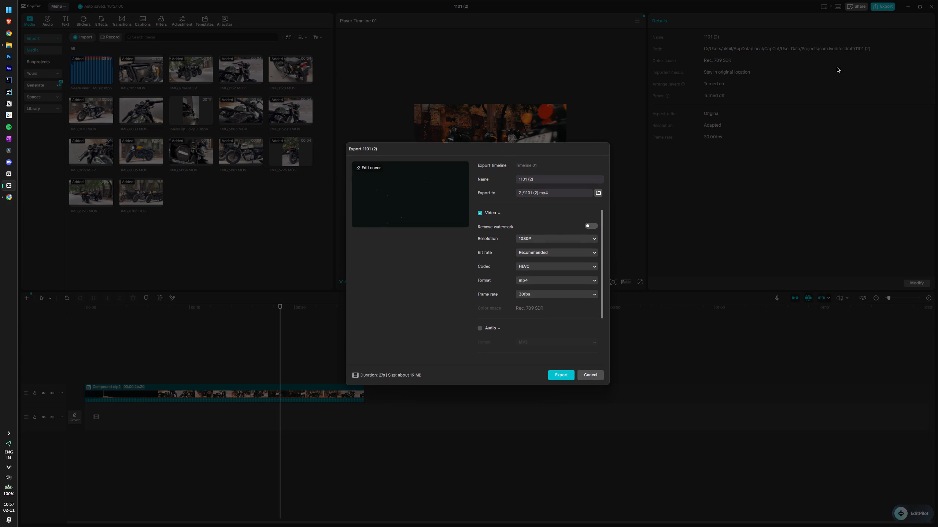
{"action": "left_click", "coordinate": [595, 225]}
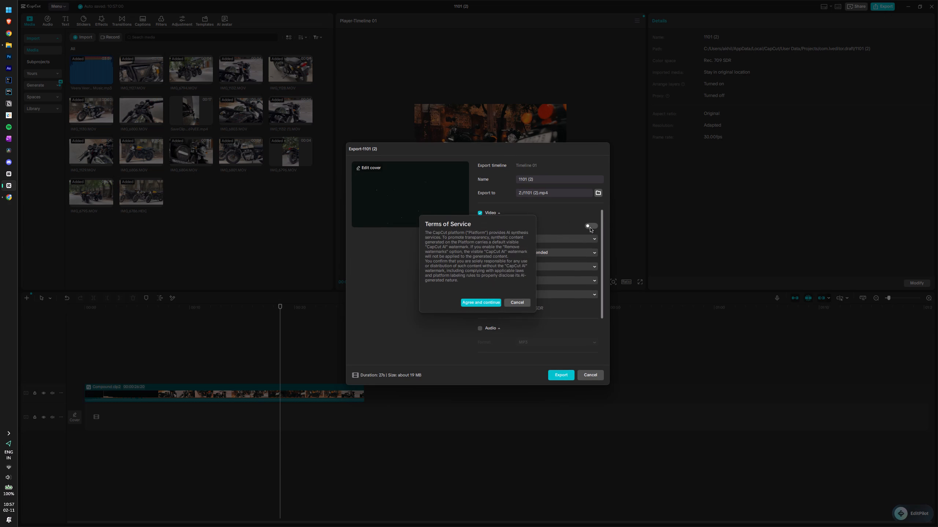
{"action": "left_click", "coordinate": [490, 304]}
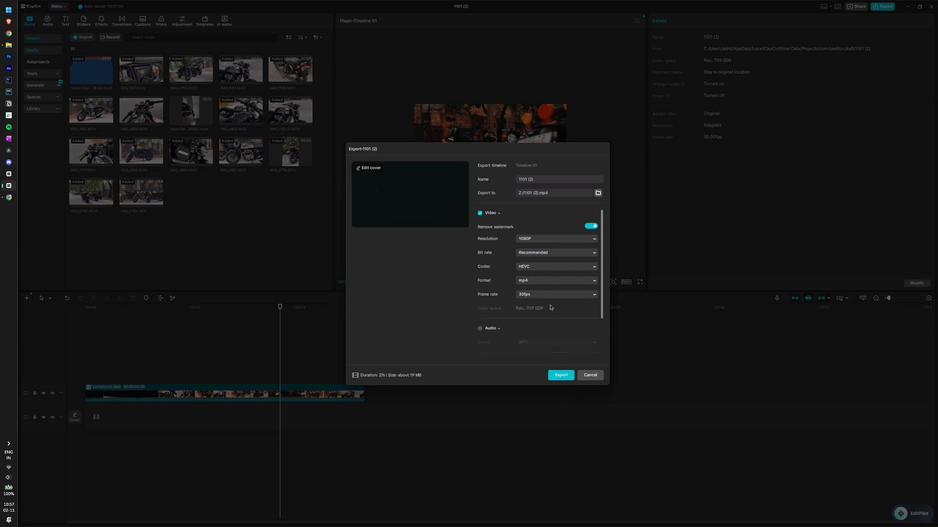
{"action": "left_click", "coordinate": [538, 295]}
{"action": "left_click", "coordinate": [551, 374]}
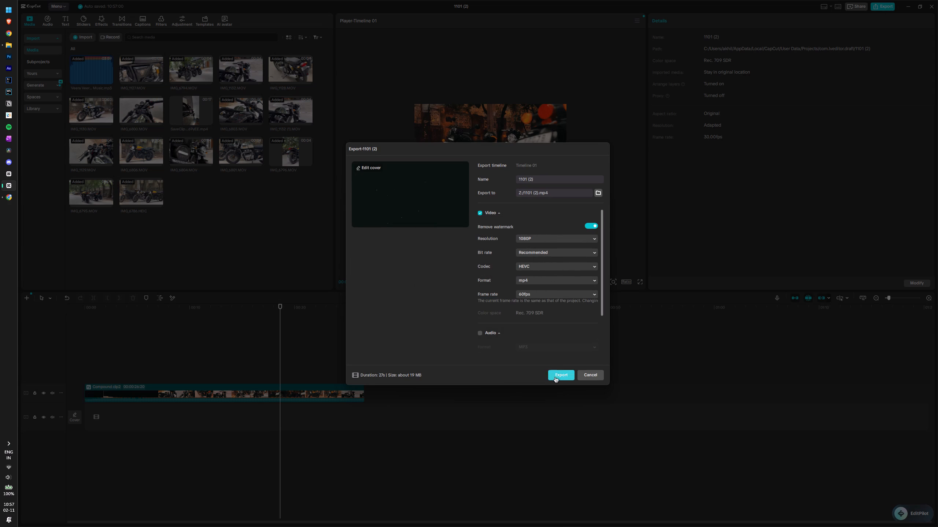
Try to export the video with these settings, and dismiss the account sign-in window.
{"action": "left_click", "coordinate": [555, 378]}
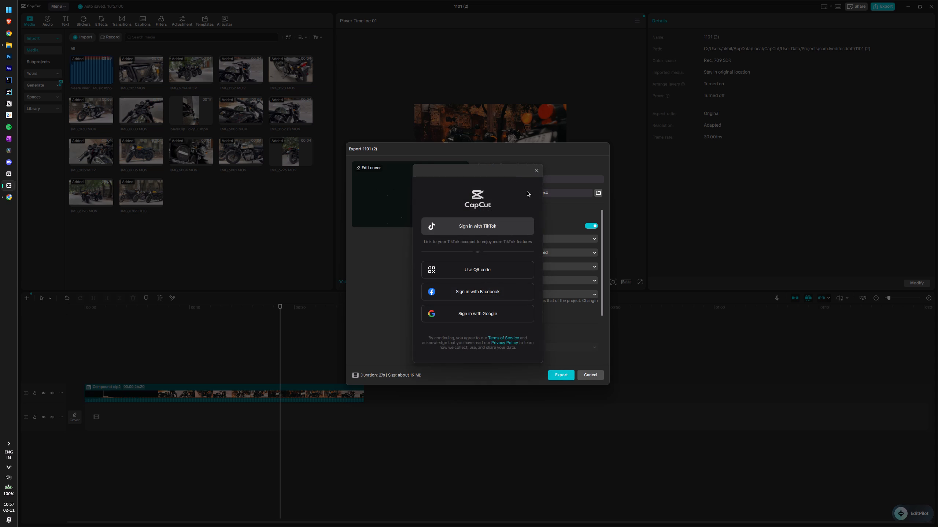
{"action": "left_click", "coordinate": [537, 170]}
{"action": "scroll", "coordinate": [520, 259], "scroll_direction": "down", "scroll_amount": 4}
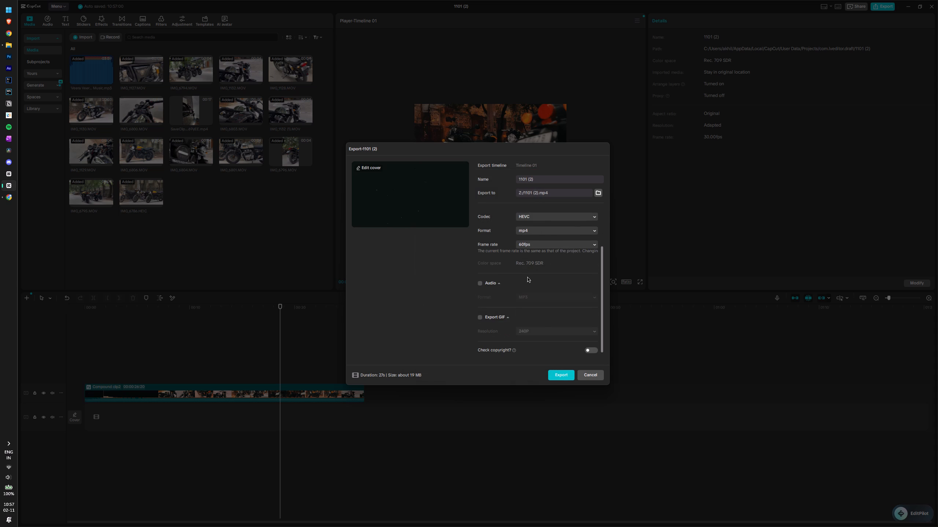
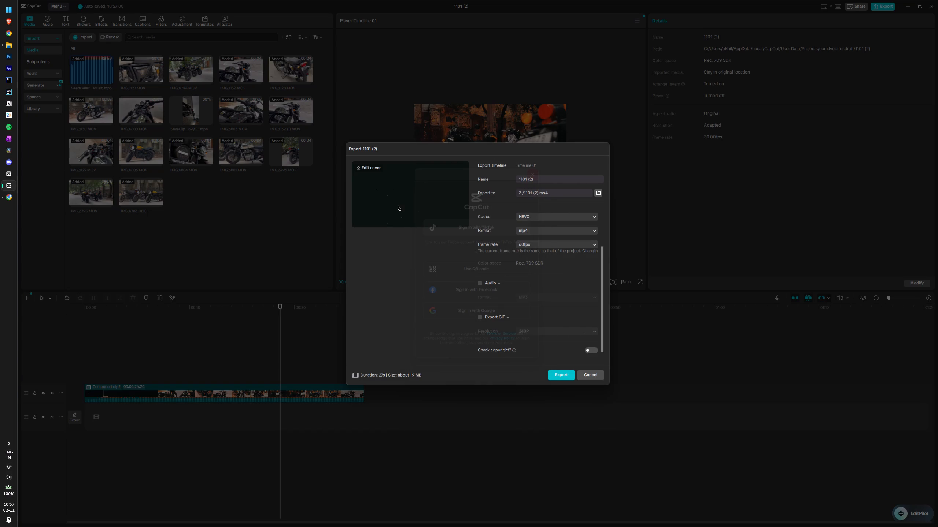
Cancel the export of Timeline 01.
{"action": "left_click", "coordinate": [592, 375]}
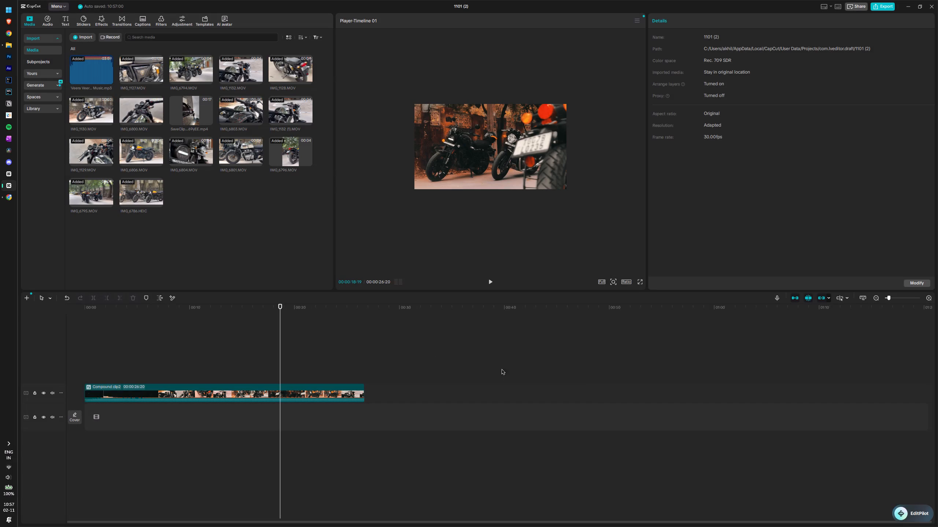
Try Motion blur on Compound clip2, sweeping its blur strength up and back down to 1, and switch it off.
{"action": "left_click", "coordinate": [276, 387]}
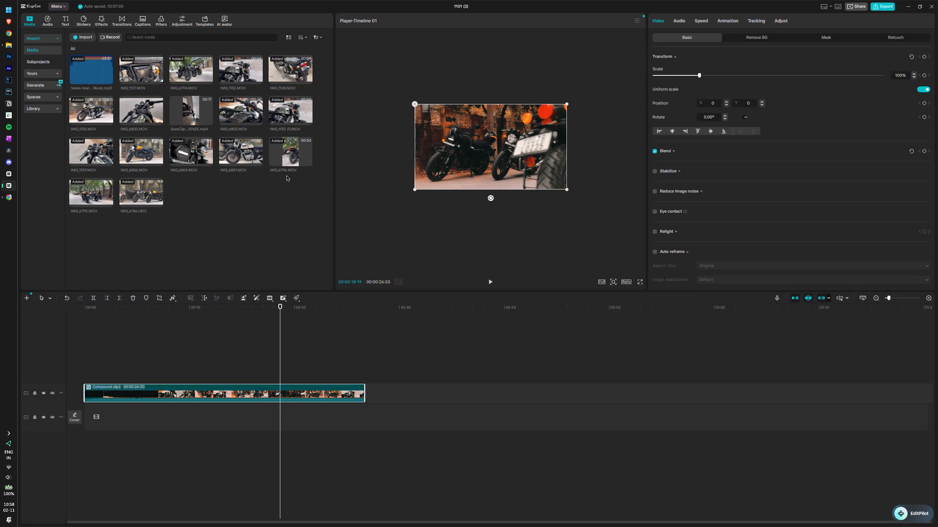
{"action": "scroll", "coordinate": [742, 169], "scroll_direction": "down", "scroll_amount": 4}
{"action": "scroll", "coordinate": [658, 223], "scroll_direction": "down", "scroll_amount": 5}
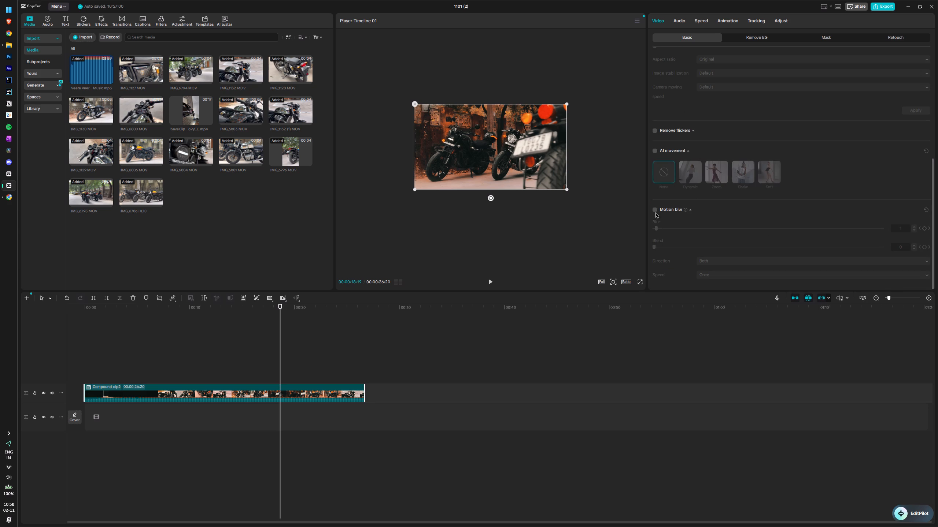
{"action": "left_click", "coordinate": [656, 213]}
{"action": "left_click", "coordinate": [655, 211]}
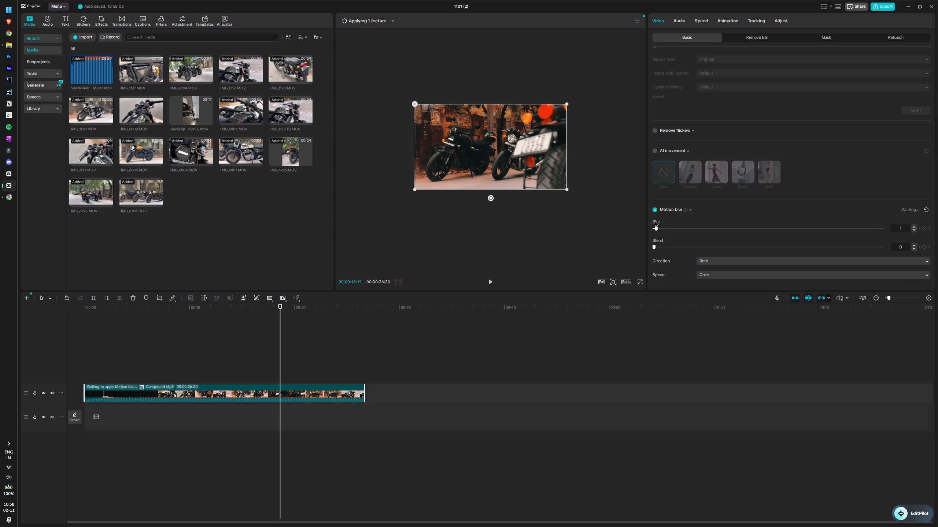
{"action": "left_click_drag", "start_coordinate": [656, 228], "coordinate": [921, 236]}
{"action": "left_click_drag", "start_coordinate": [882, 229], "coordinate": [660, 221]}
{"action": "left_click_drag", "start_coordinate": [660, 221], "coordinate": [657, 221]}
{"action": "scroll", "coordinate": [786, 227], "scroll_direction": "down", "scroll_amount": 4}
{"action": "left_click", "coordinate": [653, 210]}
Close project 1101 (2) and reopen it from the projects on the home screen.
{"action": "scroll", "coordinate": [710, 136], "scroll_direction": "up", "scroll_amount": 2}
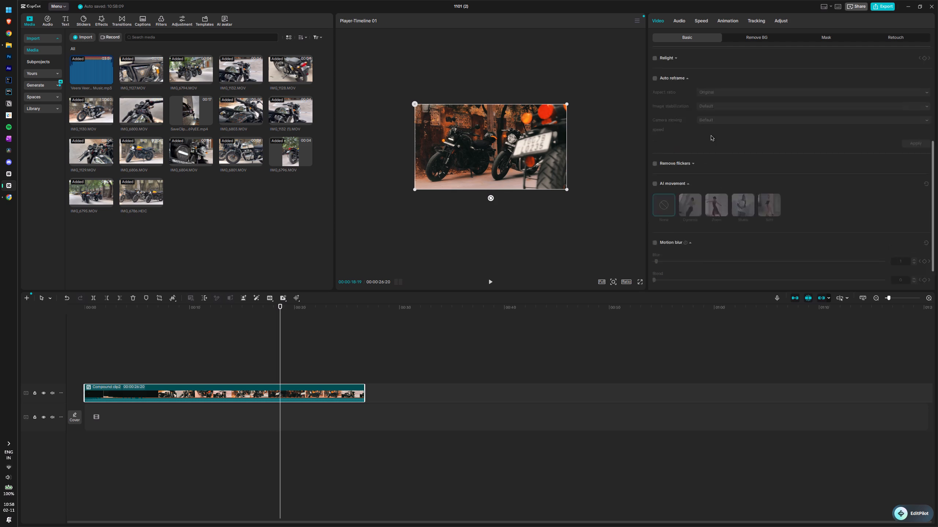
{"action": "scroll", "coordinate": [711, 136], "scroll_direction": "up", "scroll_amount": 2}
{"action": "left_click", "coordinate": [326, 391]}
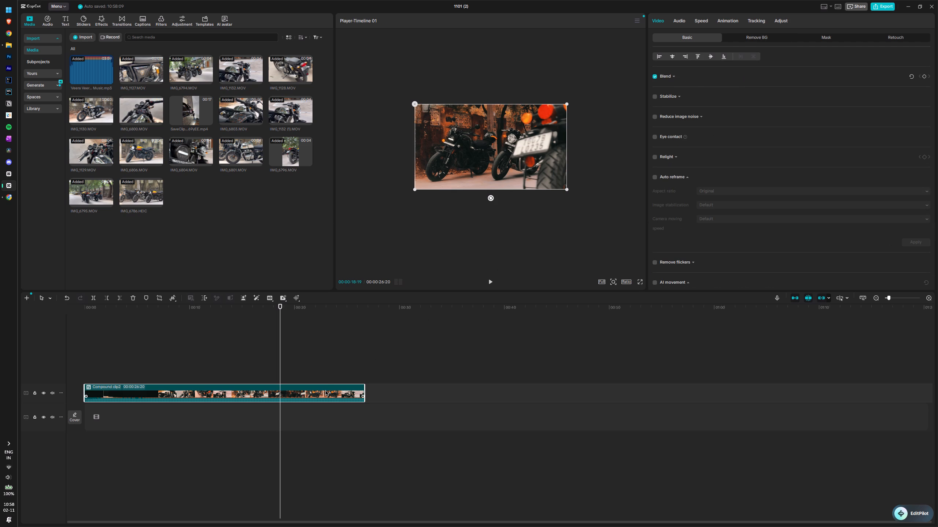
{"action": "left_click", "coordinate": [326, 391]}
{"action": "left_click", "coordinate": [936, 4]}
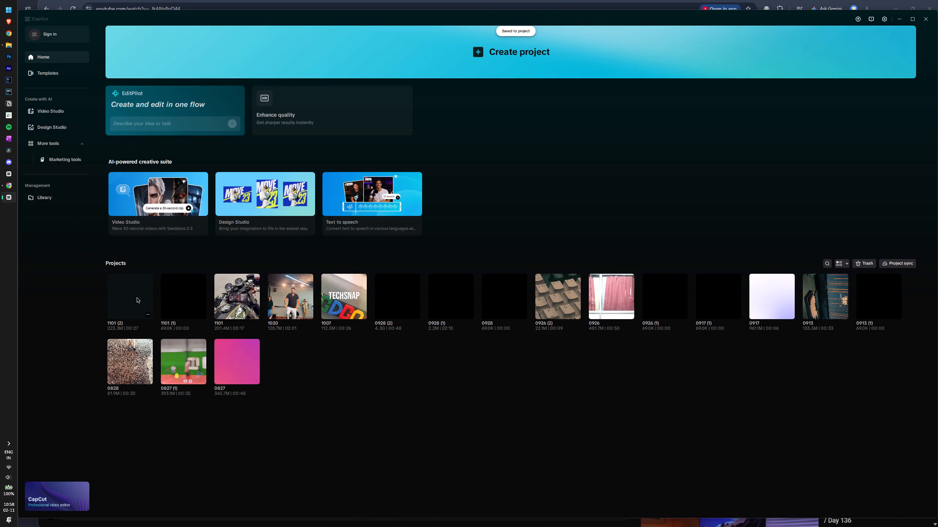
{"action": "left_click", "coordinate": [137, 298]}
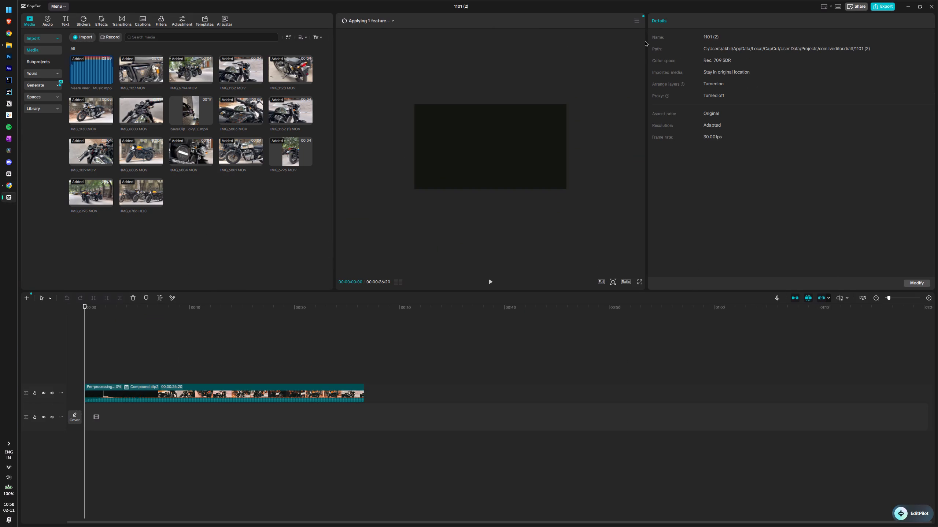
Check the processing status of Compound clip2 and scrub through its footage from the start to about 24 seconds.
{"action": "left_click", "coordinate": [390, 18]}
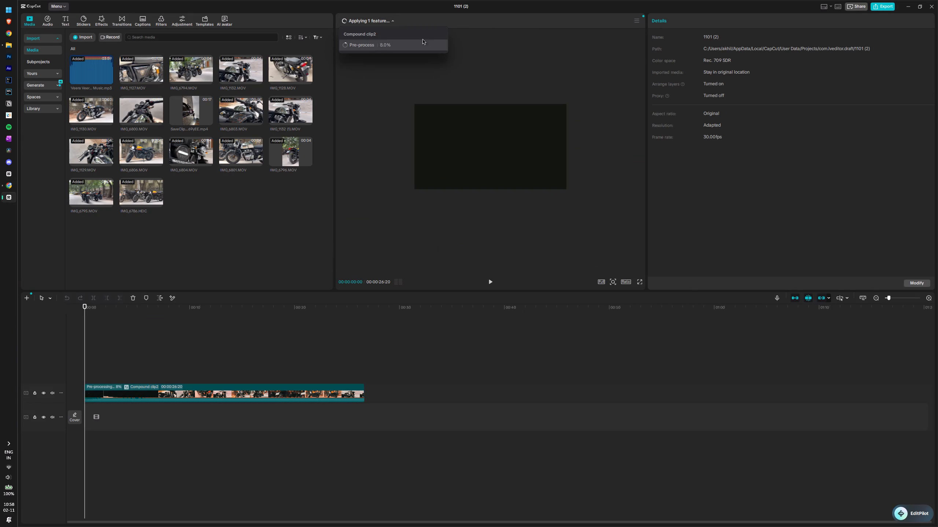
{"action": "left_click_drag", "start_coordinate": [84, 317], "coordinate": [106, 318]}
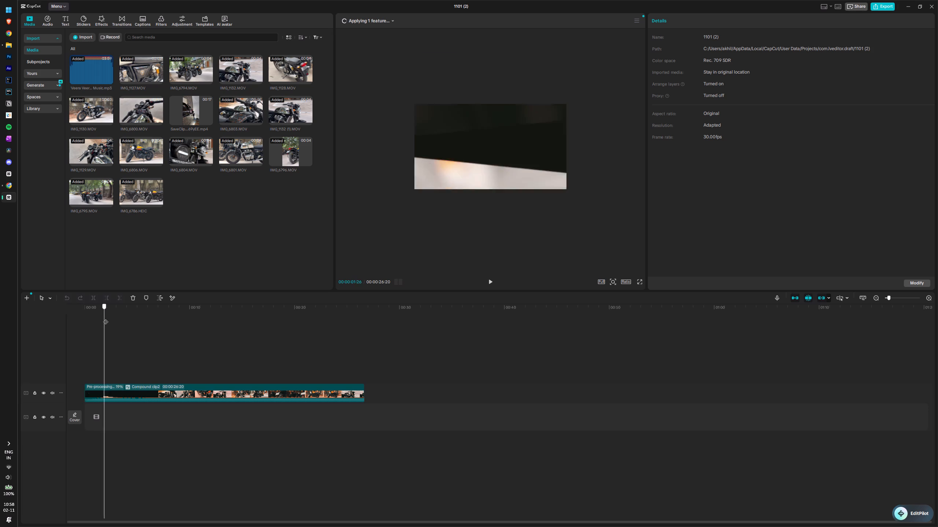
{"action": "left_click_drag", "start_coordinate": [106, 318], "coordinate": [342, 309]}
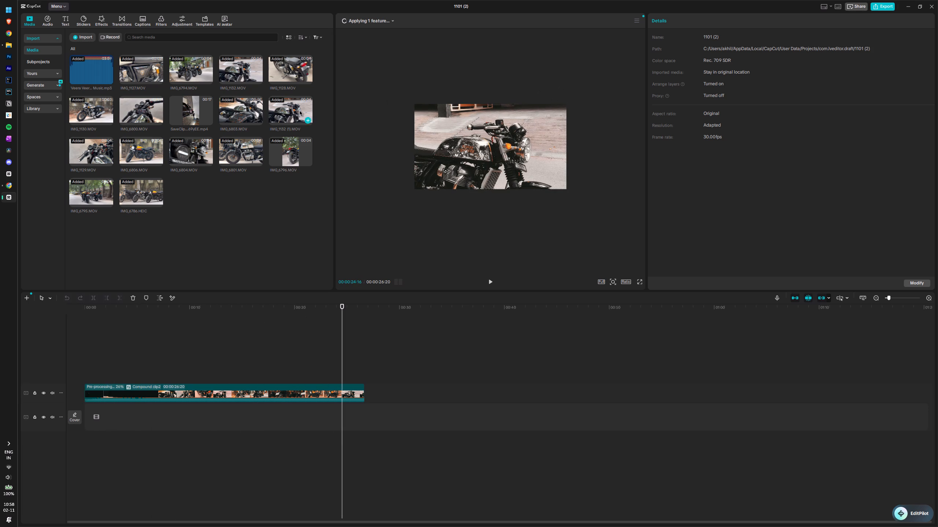
Switch on Motion blur for Compound clip2 while its pre-processing is running.
{"action": "left_click", "coordinate": [324, 388]}
{"action": "scroll", "coordinate": [703, 189], "scroll_direction": "down", "scroll_amount": 5}
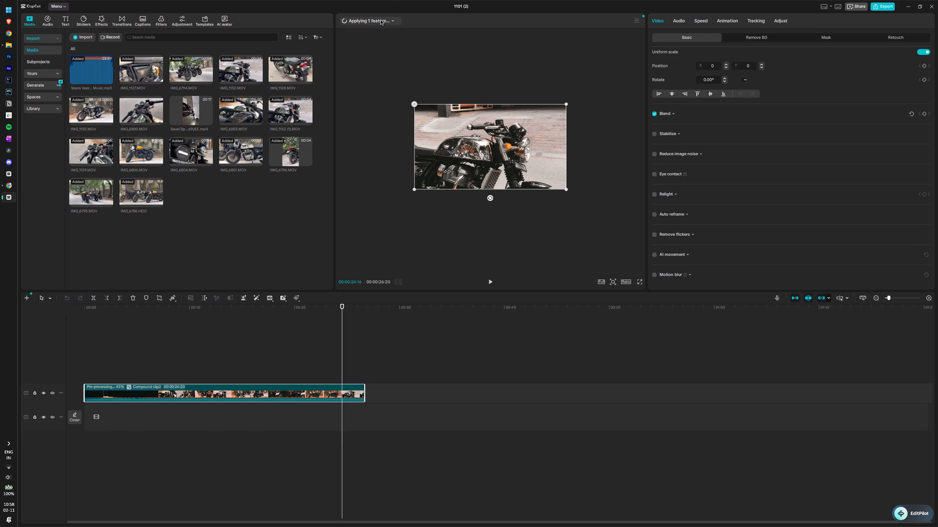
{"action": "left_click", "coordinate": [381, 20]}
{"action": "left_click", "coordinate": [656, 276]}
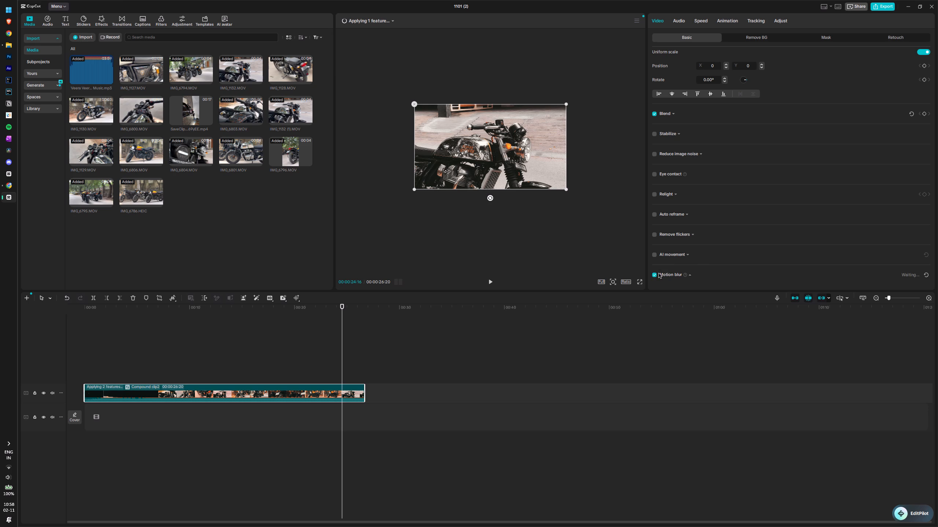
{"action": "scroll", "coordinate": [704, 252], "scroll_direction": "down", "scroll_amount": 2}
Scrub back to about 3 seconds on the timeline and check the processing status of Compound clip2's features.
{"action": "left_click_drag", "start_coordinate": [343, 324], "coordinate": [288, 341]}
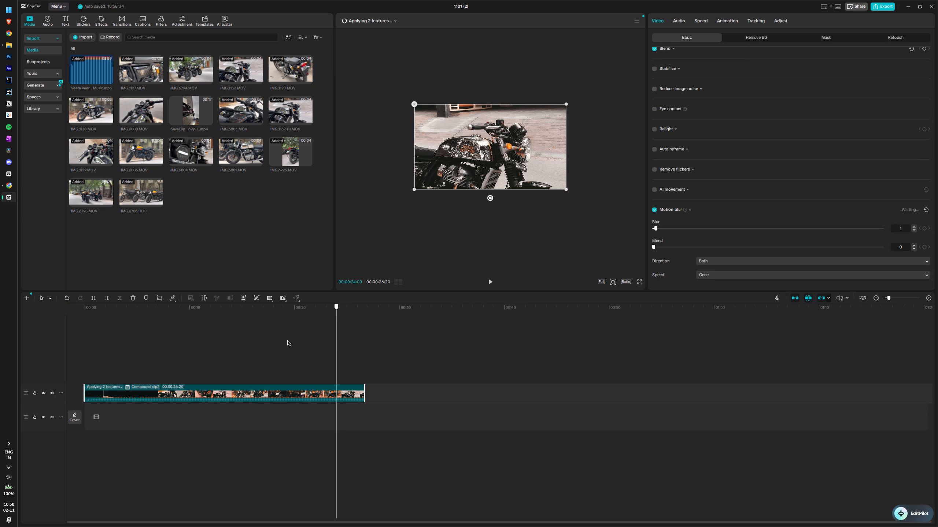
{"action": "left_click_drag", "start_coordinate": [288, 341], "coordinate": [121, 340]}
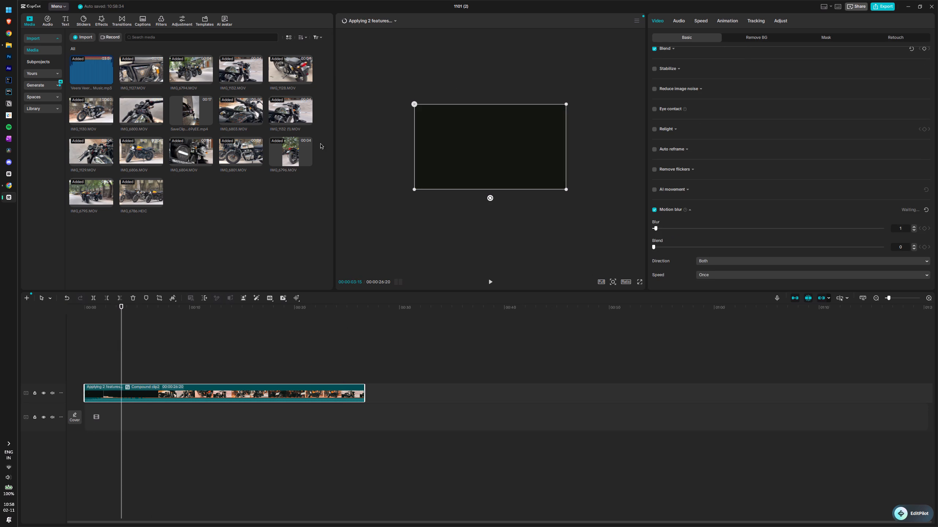
{"action": "left_click", "coordinate": [384, 21]}
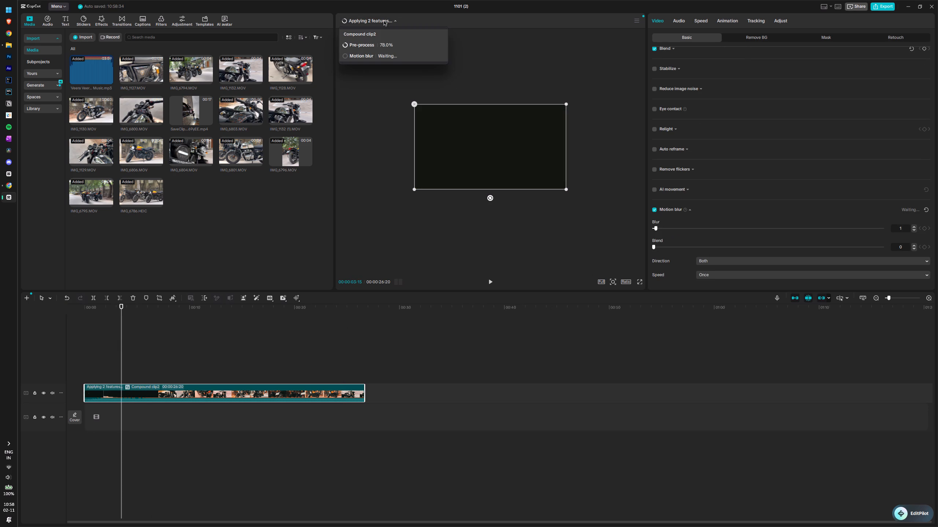
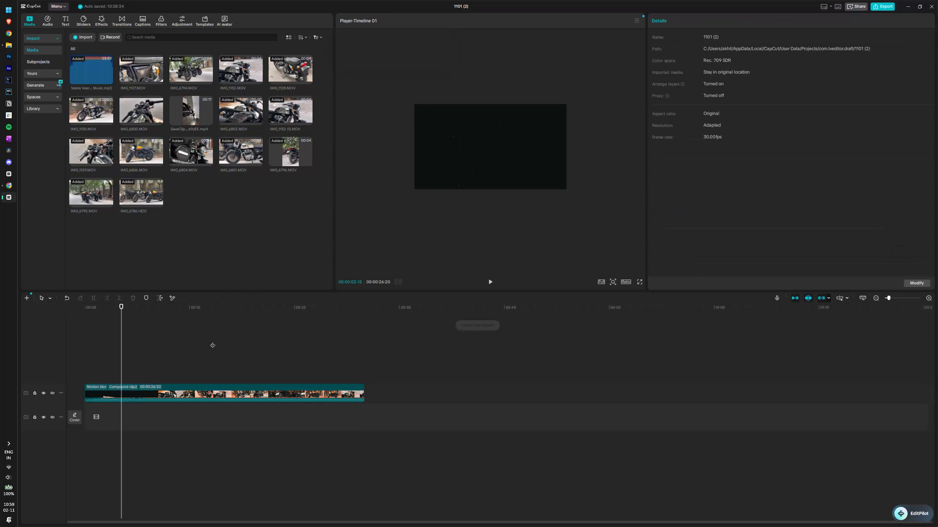
Switch to the project's videoAlg folder, refresh it, and play the 79bcef13f99b… MP4 and its alpha file.
{"action": "key", "text": "alt+Tab"}
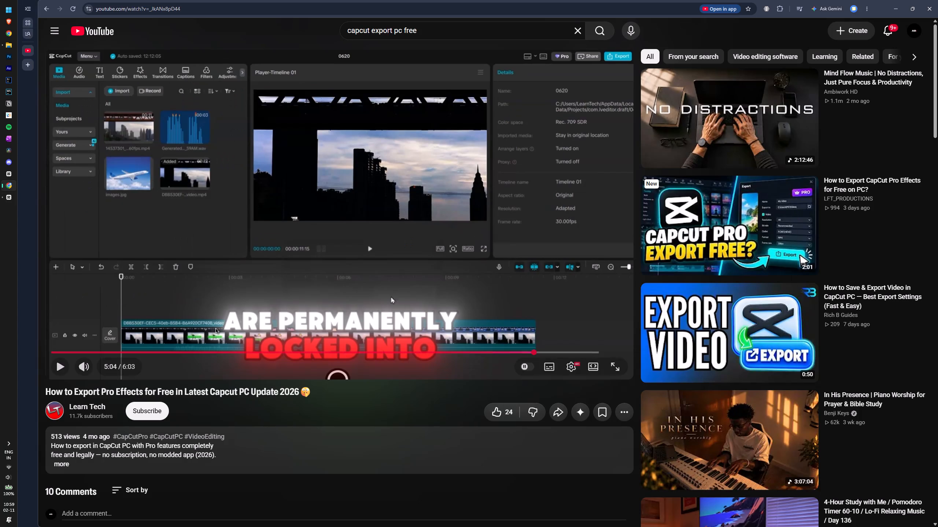
{"action": "key", "text": "alt+Tab"}
{"action": "key", "text": "alt+Tab"}
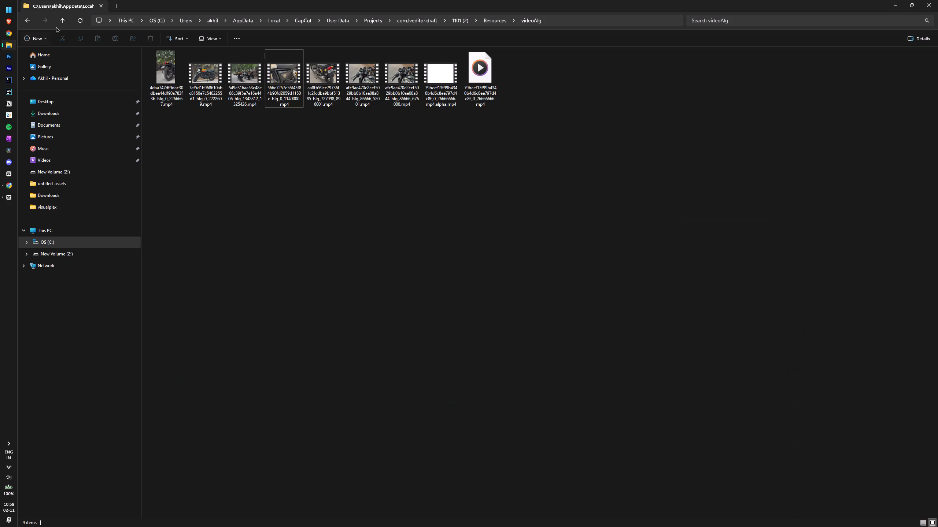
{"action": "left_click", "coordinate": [474, 87]}
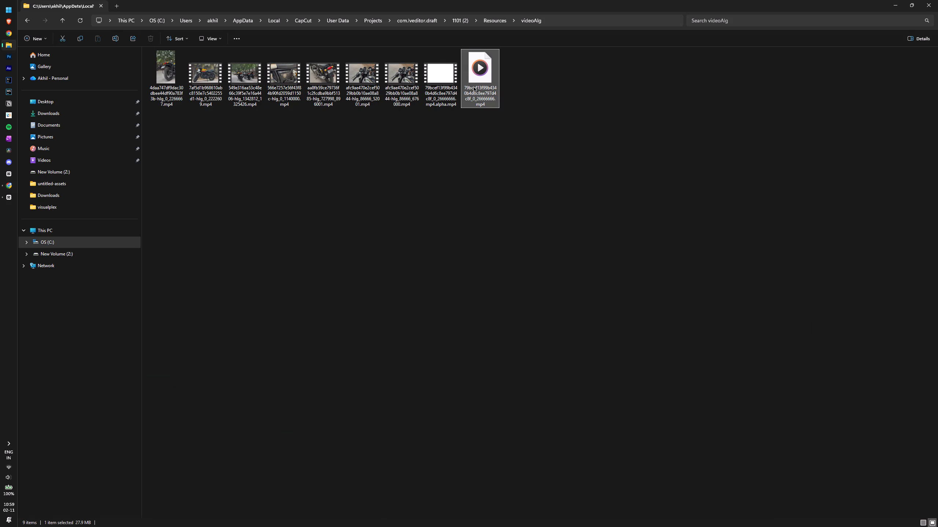
{"action": "left_click", "coordinate": [81, 20]}
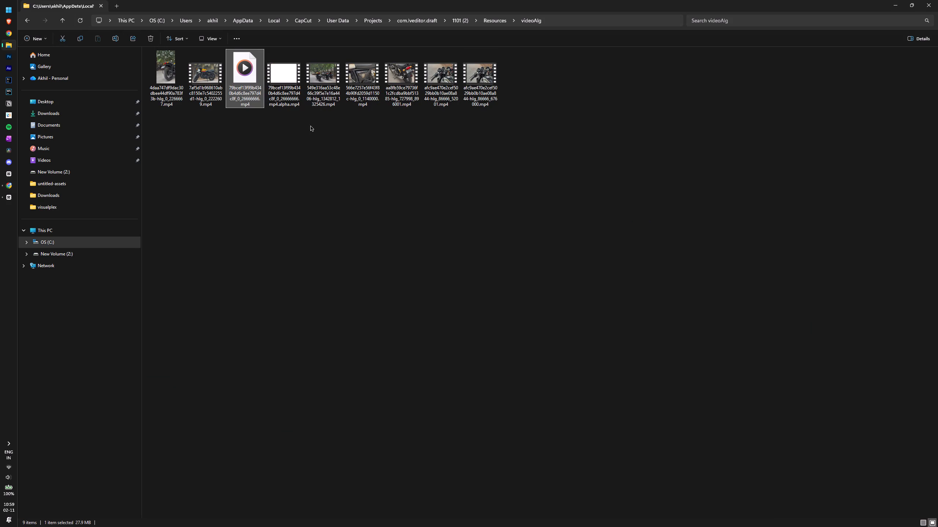
{"action": "left_click", "coordinate": [306, 163]}
{"action": "double_click", "coordinate": [277, 78]}
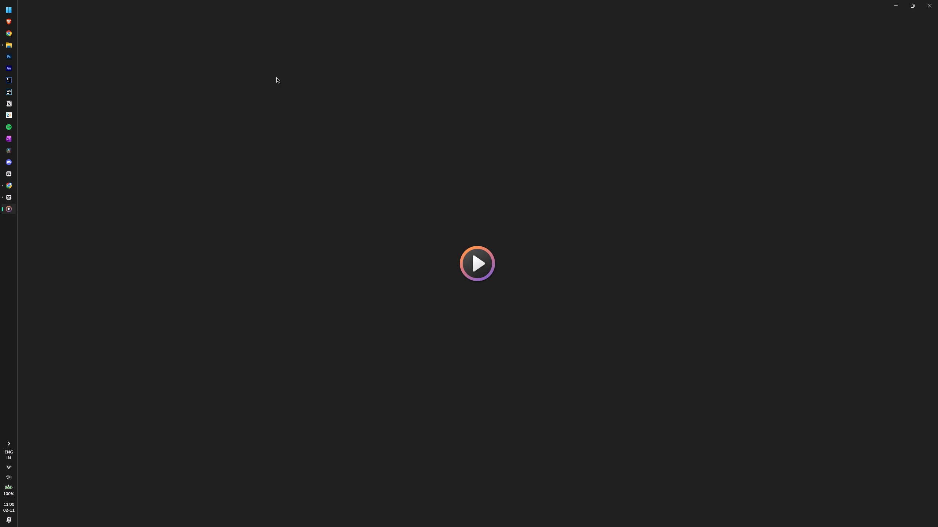
{"action": "left_click", "coordinate": [937, 0]}
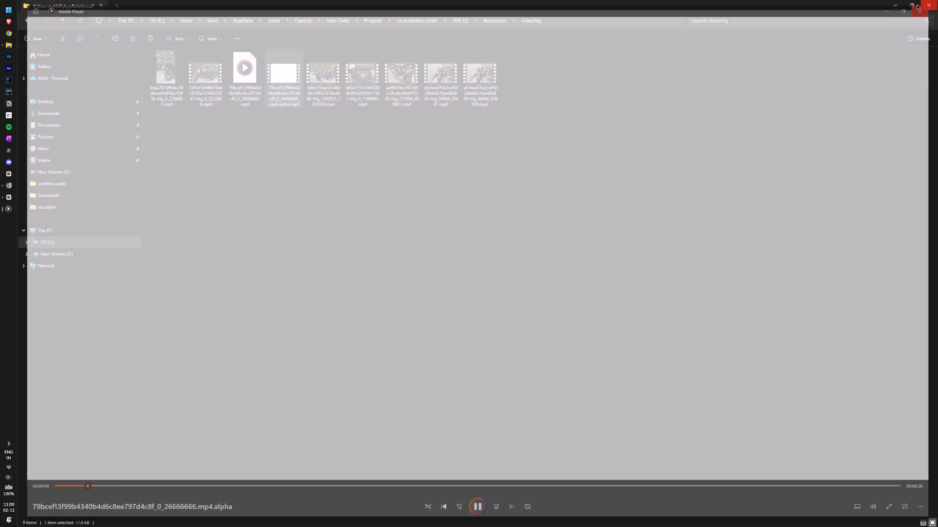
{"action": "double_click", "coordinate": [255, 75]}
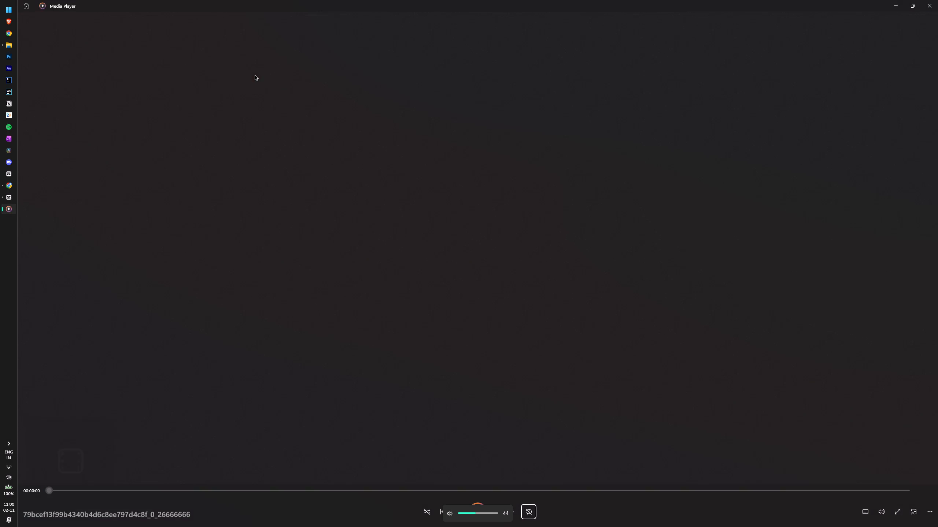
{"action": "left_click", "coordinate": [937, 0]}
Play the 566e7257… clip of the motorcycle's side panel from the videoAlg folder, and close the folder.
{"action": "left_click_drag", "start_coordinate": [528, 111], "coordinate": [457, 109]}
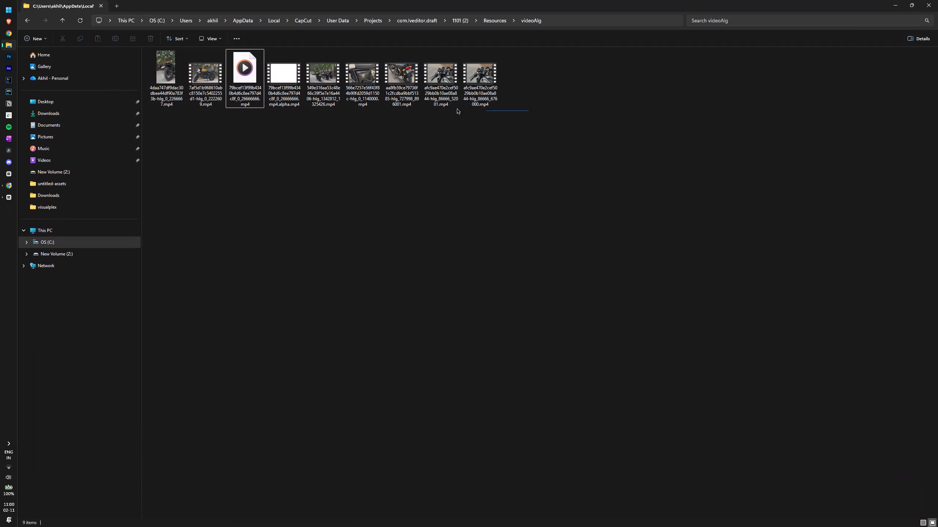
{"action": "left_click_drag", "start_coordinate": [457, 109], "coordinate": [278, 81]}
{"action": "left_click", "coordinate": [489, 72]}
{"action": "double_click", "coordinate": [362, 77]}
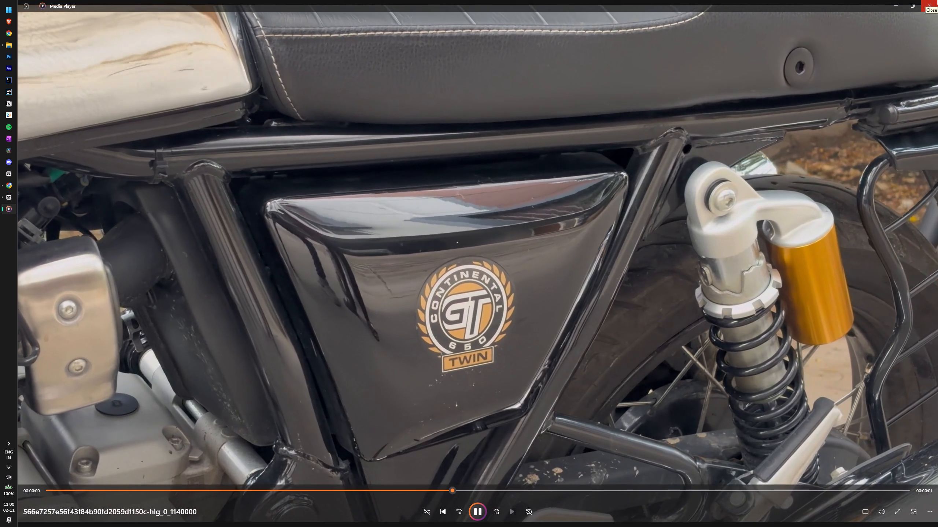
{"action": "left_click", "coordinate": [937, 0]}
{"action": "left_click", "coordinate": [931, 0]}
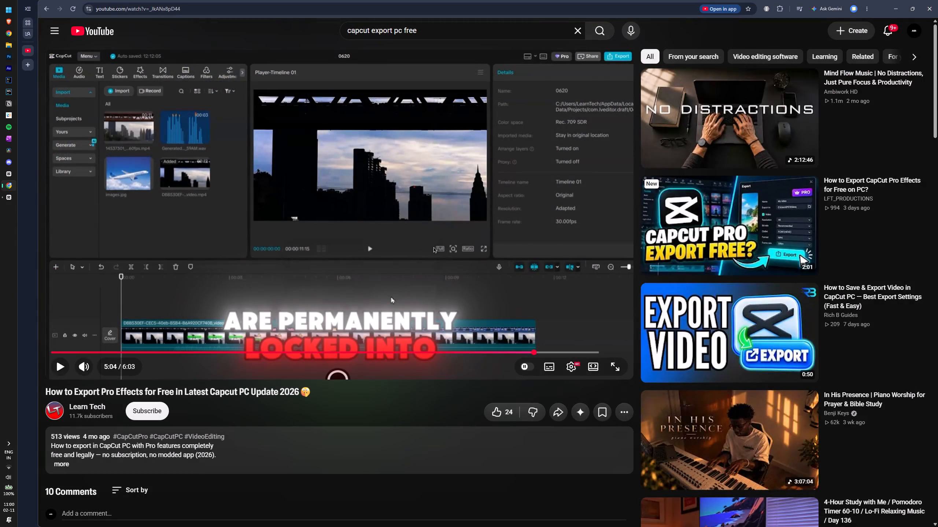
Return to CapCut and undo the recent edits to Compound clip2, including its motion blur, as far back as possible.
{"action": "key", "text": "alt+Tab"}
{"action": "left_click", "coordinate": [326, 386]}
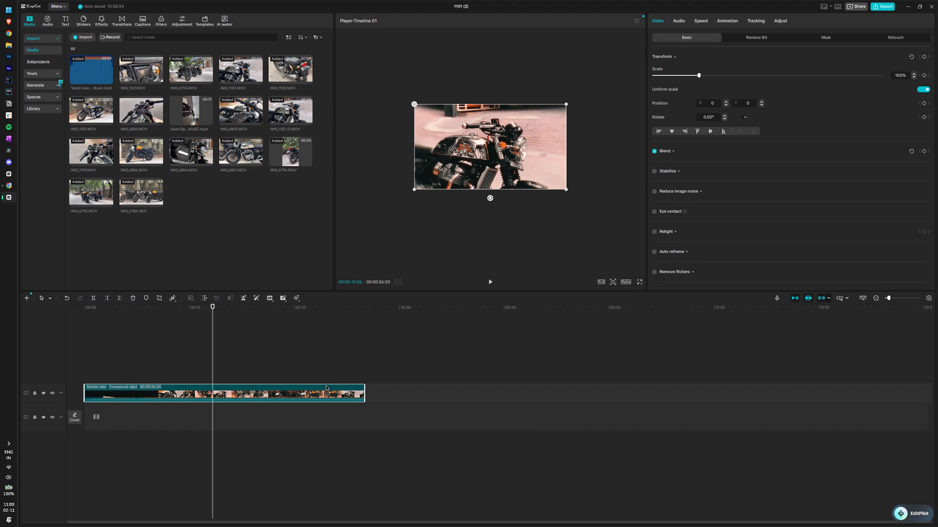
{"action": "key", "text": "ctrl+z"}
{"action": "key", "text": "ctrl+z"}
{"action": "key", "text": "ctrl+z"}
{"action": "key", "text": "ctrl+z"}
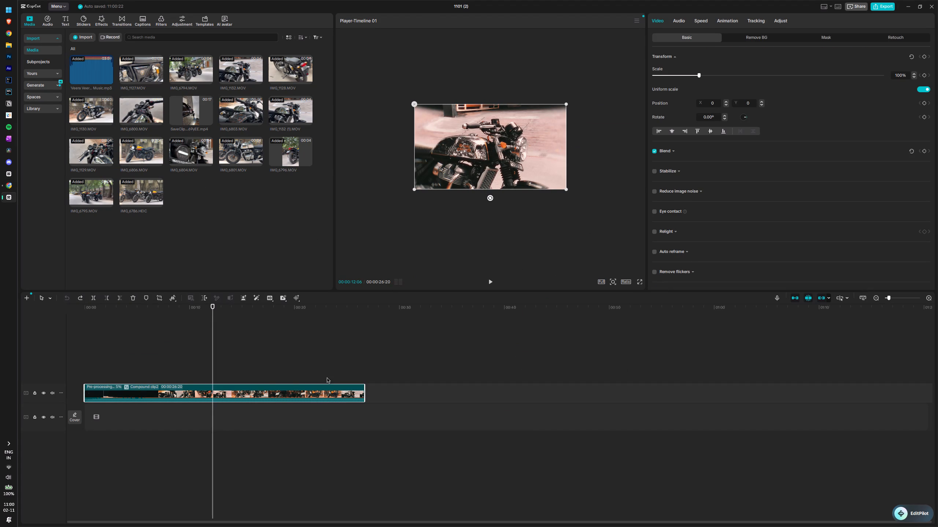
{"action": "key", "text": "ctrl+z"}
{"action": "key", "text": "ctrl+z"}
{"action": "key", "text": "ctrl+z"}
{"action": "key", "text": "ctrl+z"}
{"action": "key", "text": "ctrl+z"}
{"action": "key", "text": "ctrl+z"}
{"action": "key", "text": "ctrl+z"}
{"action": "key", "text": "ctrl+z"}
{"action": "key", "text": "ctrl+z"}
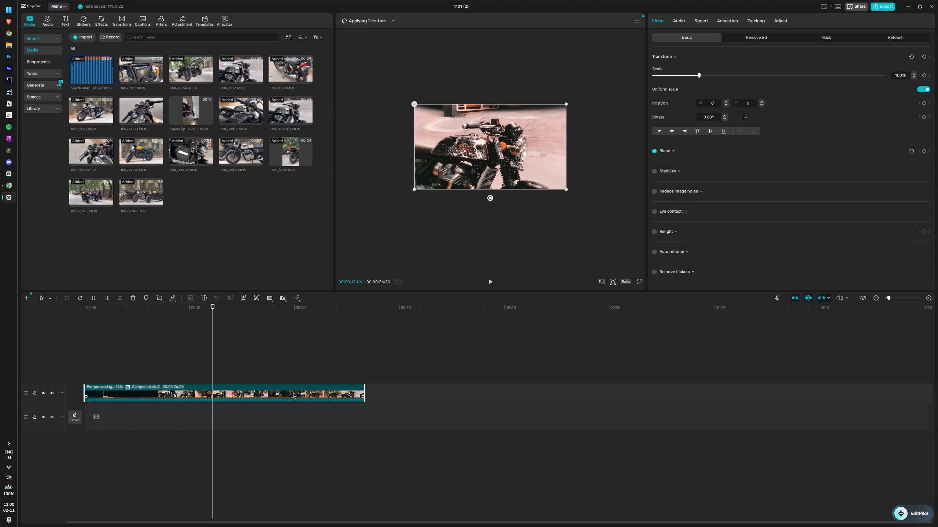
{"action": "key", "text": "ctrl+z"}
{"action": "key", "text": "ctrl+z"}
{"action": "key", "text": "ctrl+z"}
{"action": "key", "text": "ctrl+z"}
{"action": "key", "text": "ctrl+z"}
{"action": "key", "text": "ctrl+z"}
{"action": "key", "text": "ctrl+z"}
{"action": "key", "text": "ctrl+z"}
{"action": "key", "text": "ctrl+z"}
{"action": "key", "text": "ctrl+z"}
{"action": "key", "text": "ctrl+z"}
{"action": "key", "text": "ctrl+z"}
{"action": "key", "text": "ctrl+z"}
{"action": "key", "text": "ctrl+z"}
{"action": "key", "text": "ctrl+z"}
{"action": "key", "text": "ctrl+z"}
{"action": "key", "text": "ctrl+z"}
{"action": "key", "text": "ctrl+z"}
{"action": "key", "text": "ctrl+z"}
{"action": "key", "text": "ctrl+z"}
{"action": "key", "text": "ctrl+z"}
{"action": "key", "text": "ctrl+z"}
{"action": "key", "text": "ctrl+z"}
{"action": "key", "text": "ctrl+z"}
{"action": "key", "text": "ctrl+z"}
{"action": "key", "text": "ctrl+z"}
{"action": "key", "text": "ctrl+z"}
{"action": "key", "text": "ctrl+z"}
{"action": "key", "text": "ctrl+z"}
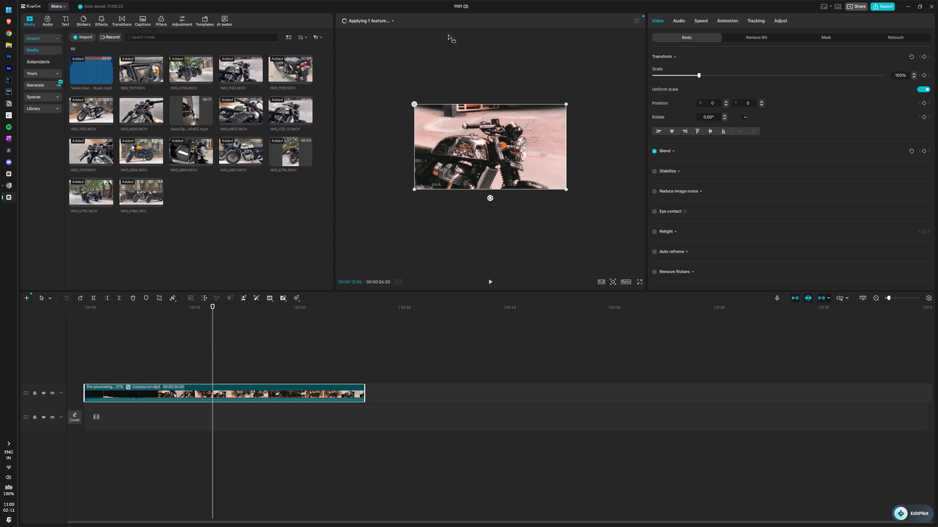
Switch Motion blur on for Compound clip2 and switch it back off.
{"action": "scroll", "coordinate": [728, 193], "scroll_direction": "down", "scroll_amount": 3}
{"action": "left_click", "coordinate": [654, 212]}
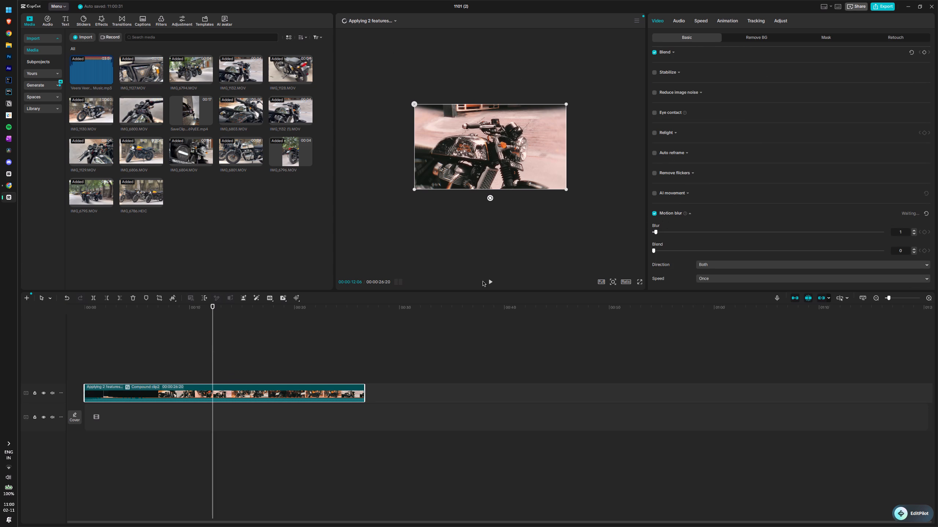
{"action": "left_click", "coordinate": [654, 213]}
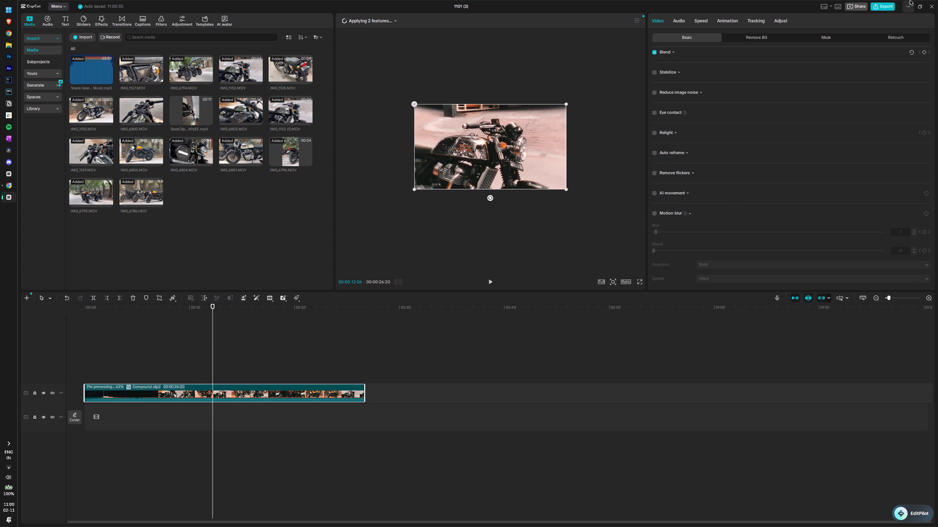
Open the export settings for 1101 (2) and review the options, keeping Remove watermark switched on.
{"action": "left_click", "coordinate": [882, 6]}
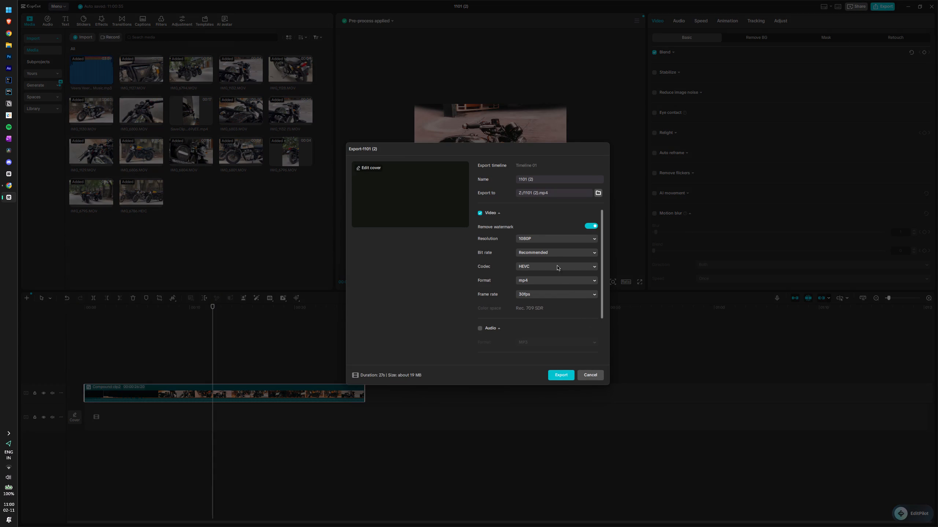
{"action": "left_click", "coordinate": [597, 226]}
{"action": "left_click", "coordinate": [595, 225]}
{"action": "scroll", "coordinate": [562, 282], "scroll_direction": "down", "scroll_amount": 4}
{"action": "scroll", "coordinate": [496, 336], "scroll_direction": "down", "scroll_amount": 2}
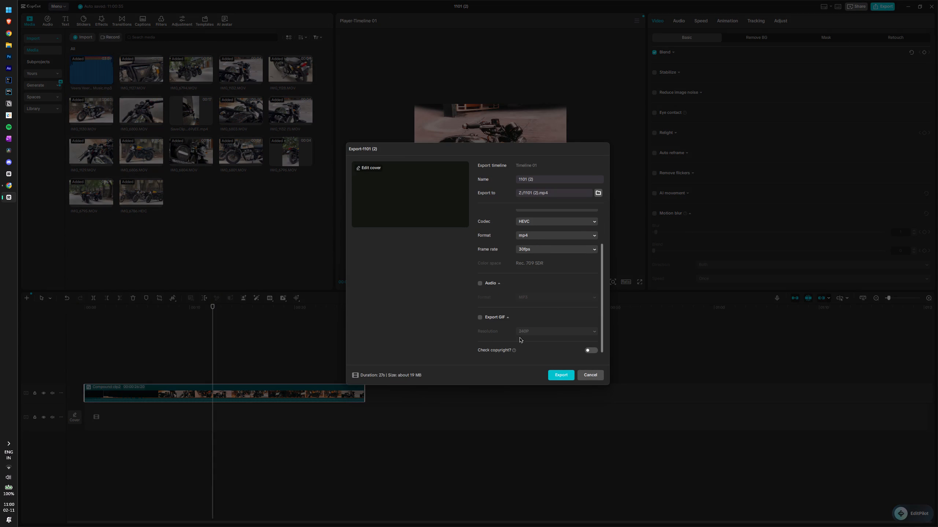
{"action": "scroll", "coordinate": [537, 336], "scroll_direction": "down", "scroll_amount": 1}
{"action": "scroll", "coordinate": [537, 336], "scroll_direction": "up", "scroll_amount": 2}
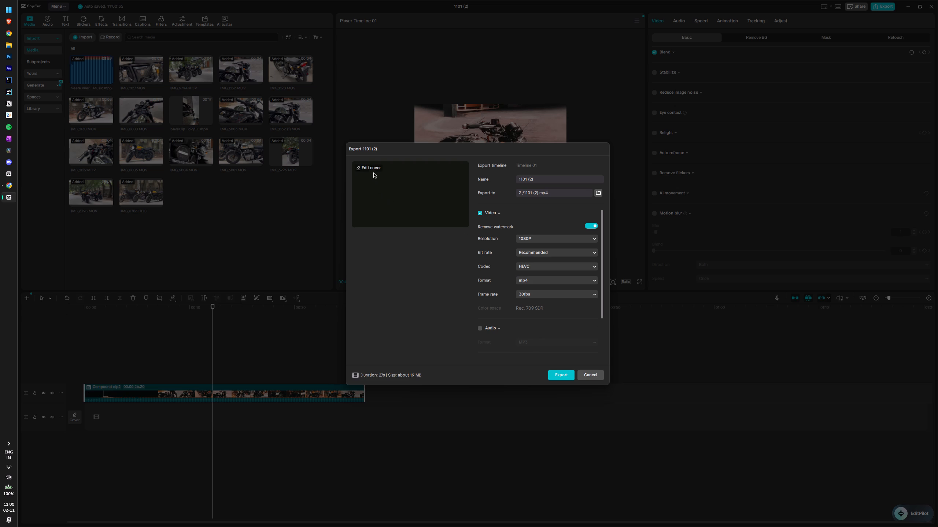
Pick a cover frame from the video for the export, showing the parked motorcycle in front of the orange wall.
{"action": "left_click", "coordinate": [367, 166]}
{"action": "left_click_drag", "start_coordinate": [468, 345], "coordinate": [494, 346]}
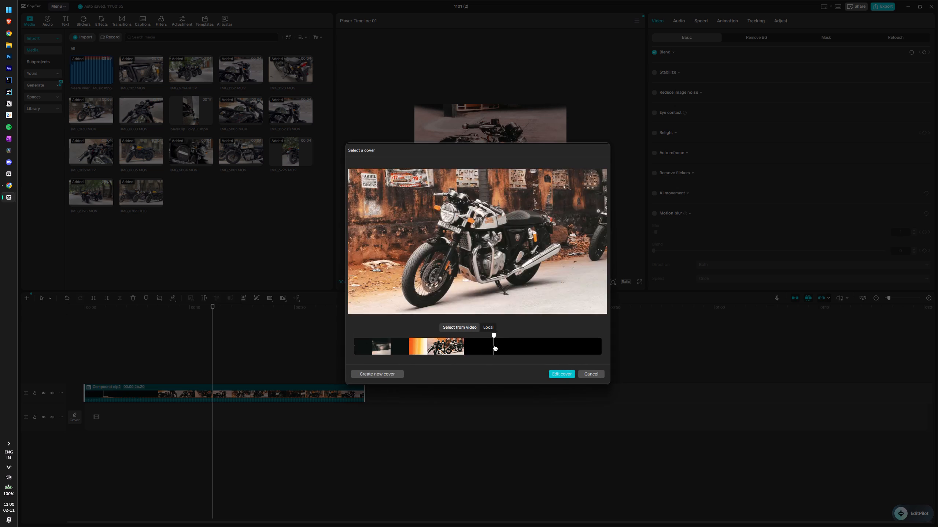
{"action": "left_click_drag", "start_coordinate": [494, 346], "coordinate": [550, 351]}
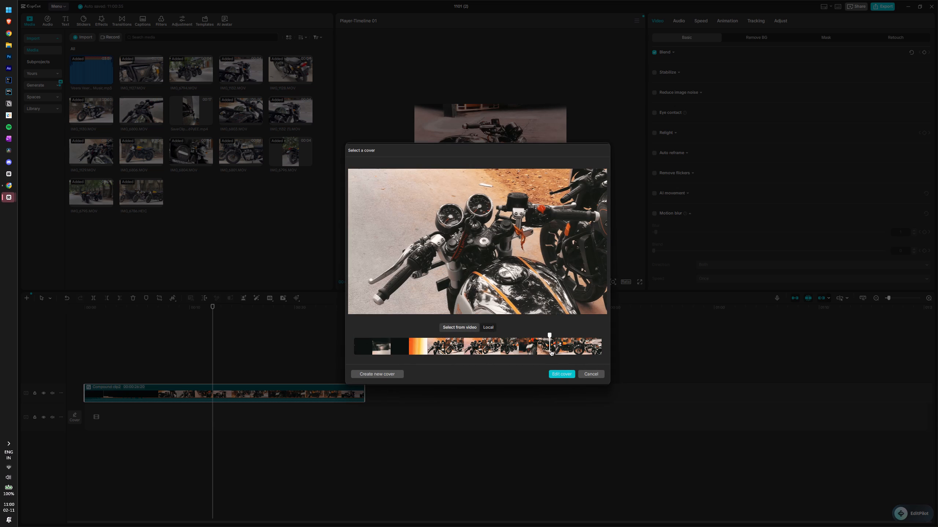
{"action": "left_click_drag", "start_coordinate": [550, 351], "coordinate": [514, 343]}
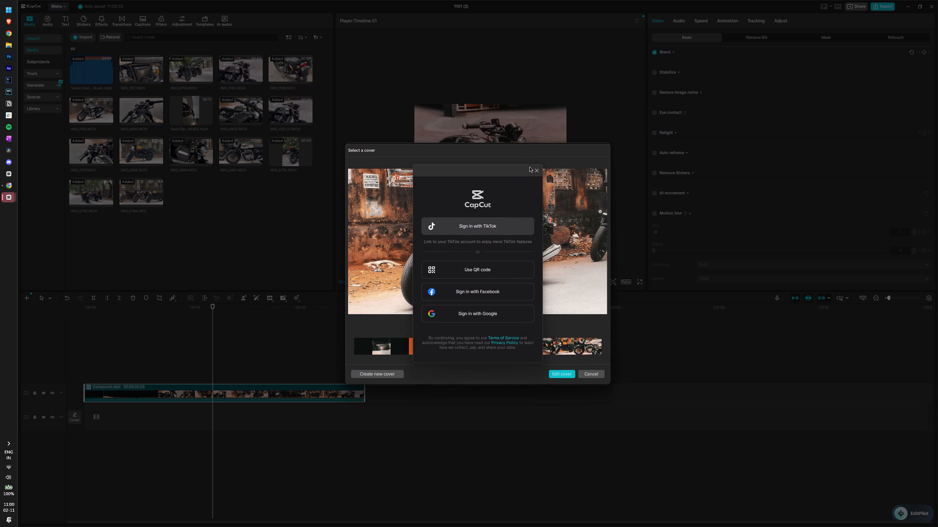
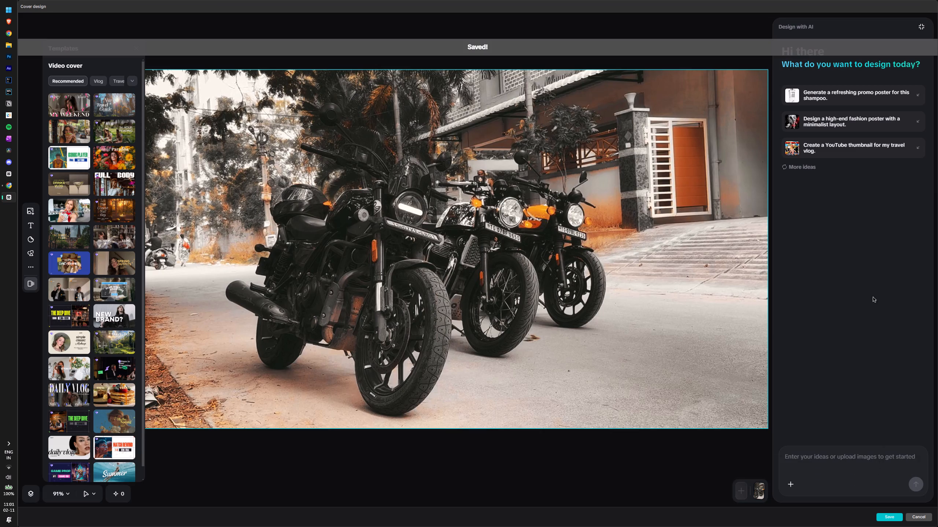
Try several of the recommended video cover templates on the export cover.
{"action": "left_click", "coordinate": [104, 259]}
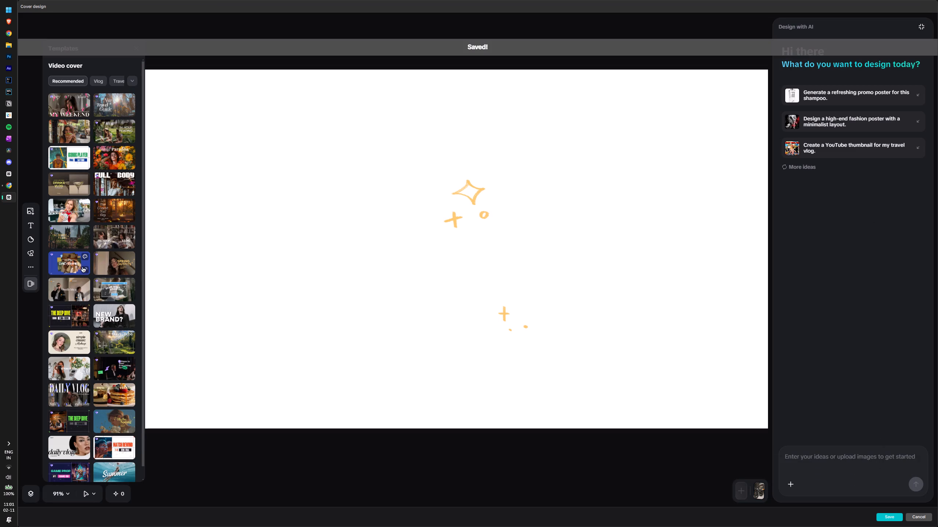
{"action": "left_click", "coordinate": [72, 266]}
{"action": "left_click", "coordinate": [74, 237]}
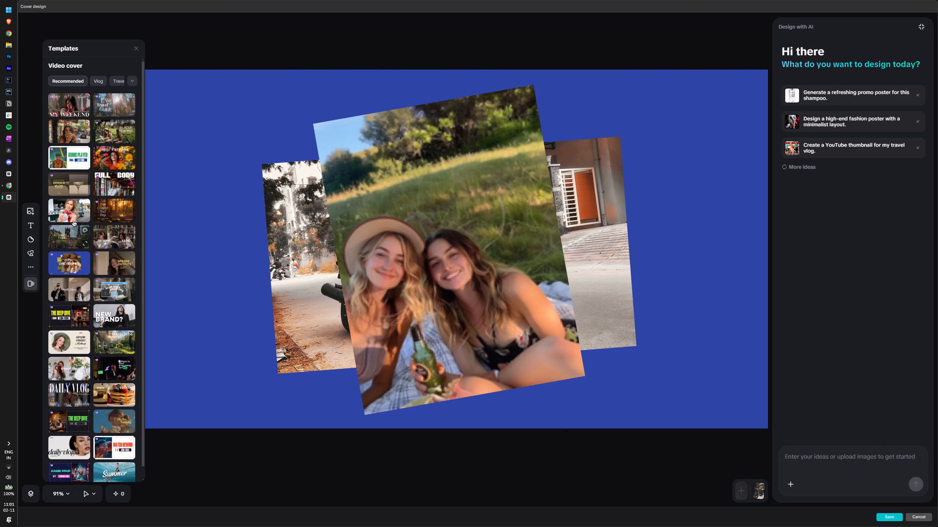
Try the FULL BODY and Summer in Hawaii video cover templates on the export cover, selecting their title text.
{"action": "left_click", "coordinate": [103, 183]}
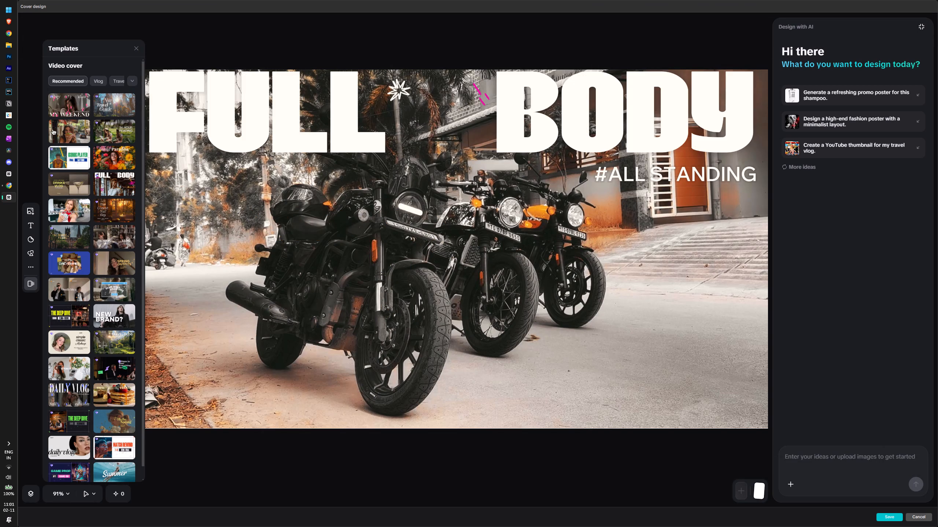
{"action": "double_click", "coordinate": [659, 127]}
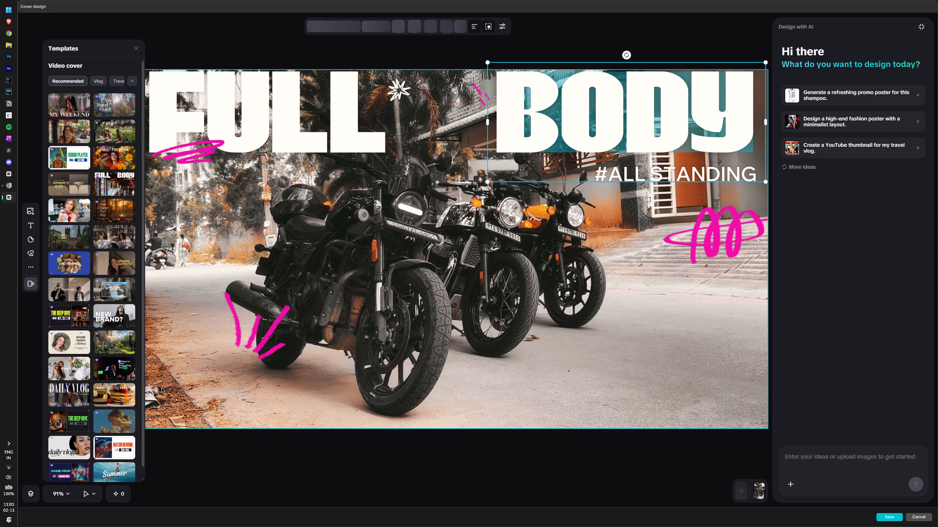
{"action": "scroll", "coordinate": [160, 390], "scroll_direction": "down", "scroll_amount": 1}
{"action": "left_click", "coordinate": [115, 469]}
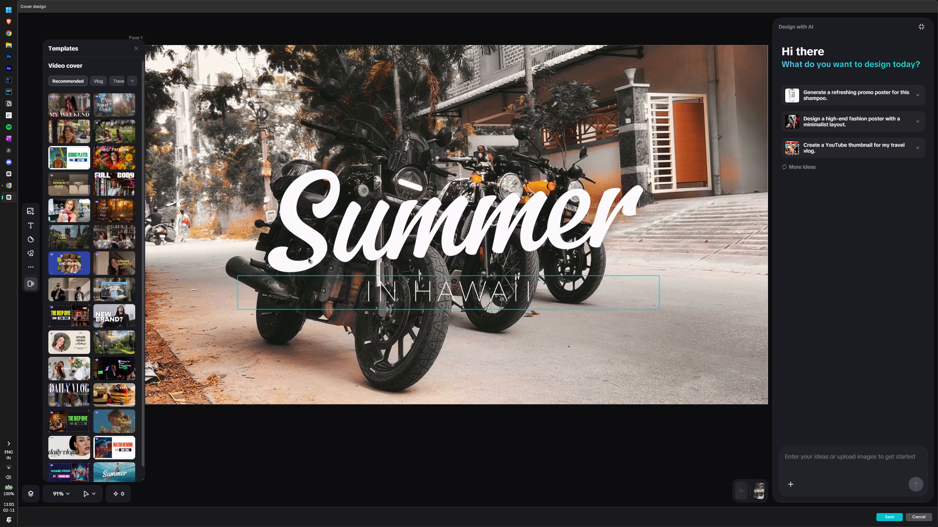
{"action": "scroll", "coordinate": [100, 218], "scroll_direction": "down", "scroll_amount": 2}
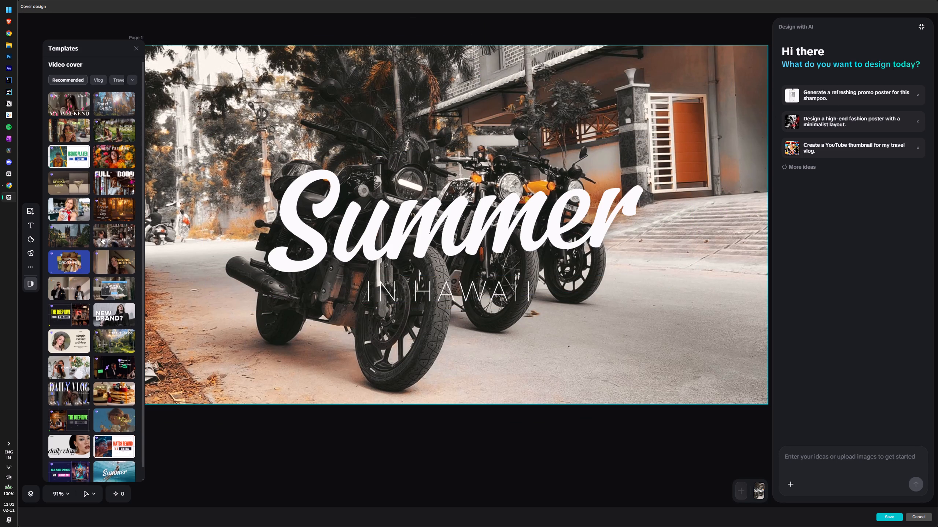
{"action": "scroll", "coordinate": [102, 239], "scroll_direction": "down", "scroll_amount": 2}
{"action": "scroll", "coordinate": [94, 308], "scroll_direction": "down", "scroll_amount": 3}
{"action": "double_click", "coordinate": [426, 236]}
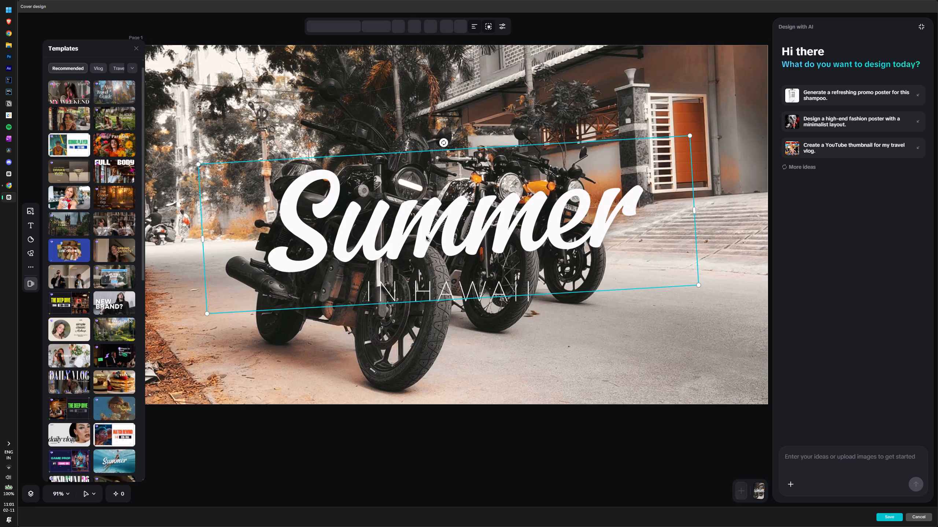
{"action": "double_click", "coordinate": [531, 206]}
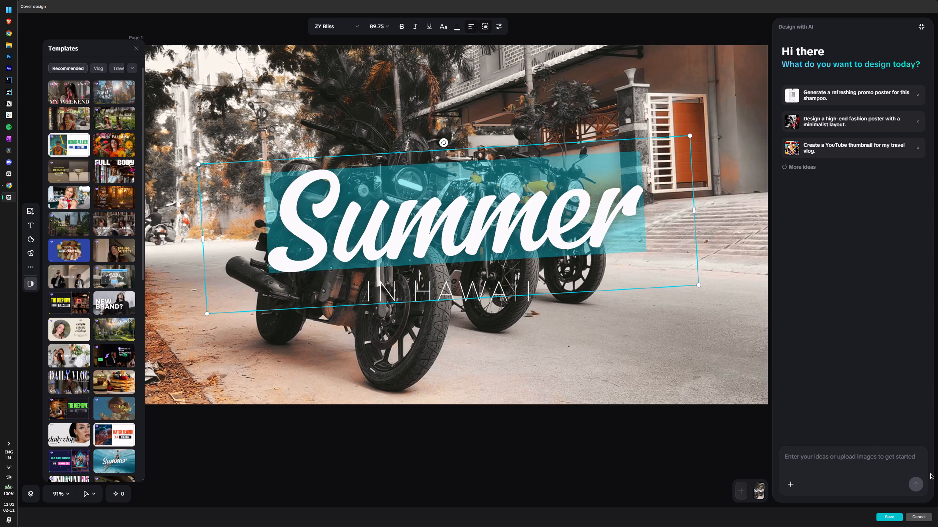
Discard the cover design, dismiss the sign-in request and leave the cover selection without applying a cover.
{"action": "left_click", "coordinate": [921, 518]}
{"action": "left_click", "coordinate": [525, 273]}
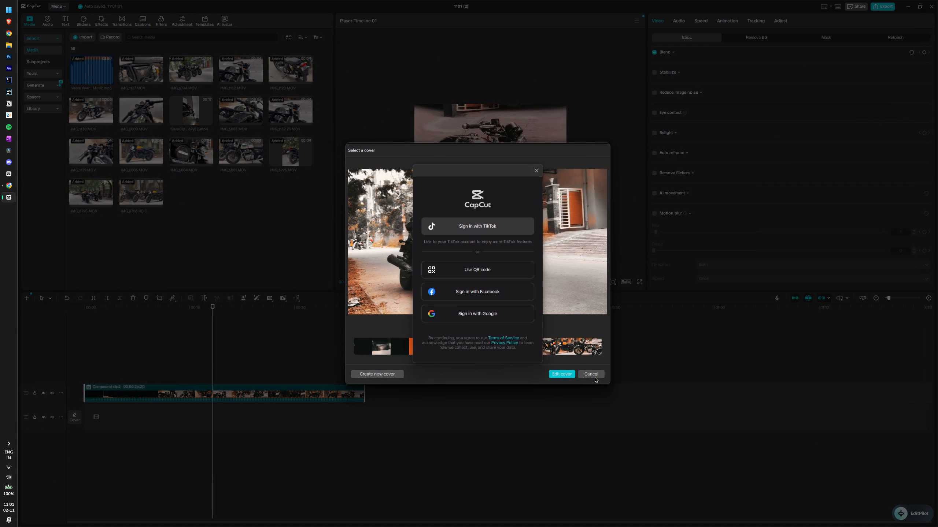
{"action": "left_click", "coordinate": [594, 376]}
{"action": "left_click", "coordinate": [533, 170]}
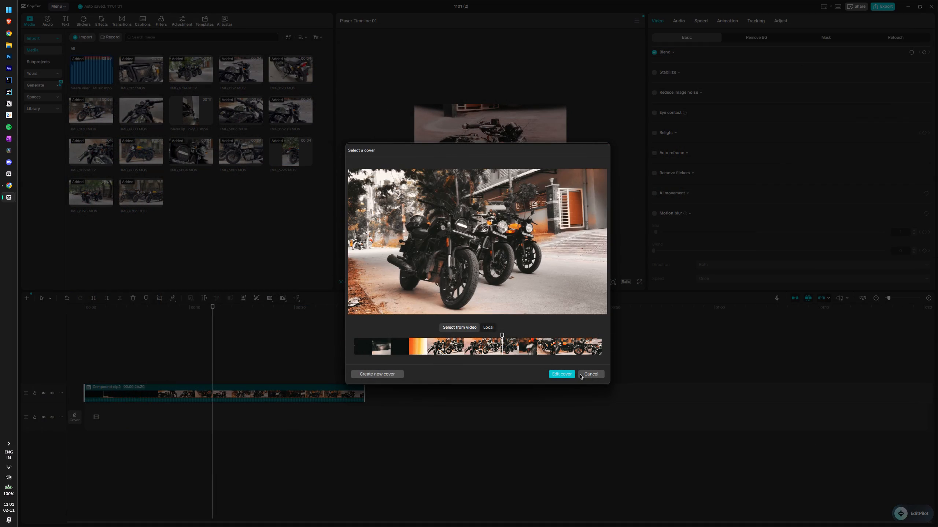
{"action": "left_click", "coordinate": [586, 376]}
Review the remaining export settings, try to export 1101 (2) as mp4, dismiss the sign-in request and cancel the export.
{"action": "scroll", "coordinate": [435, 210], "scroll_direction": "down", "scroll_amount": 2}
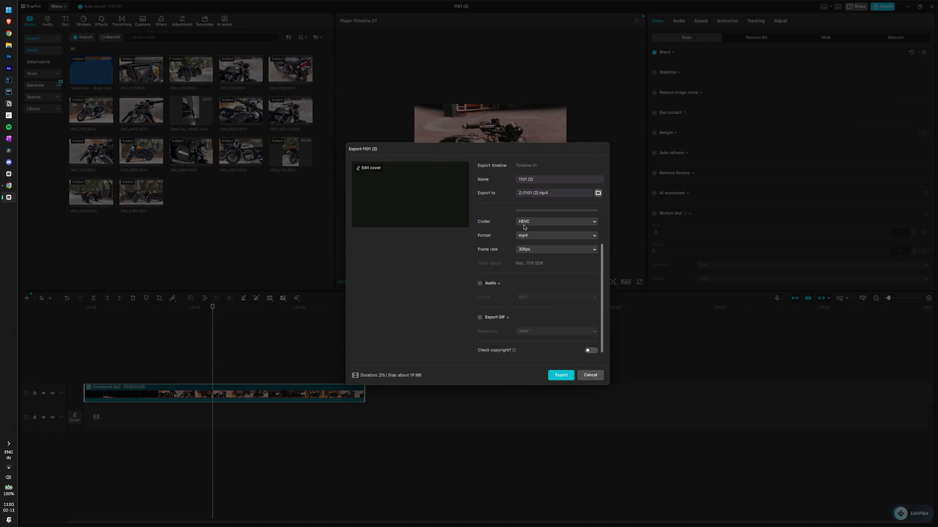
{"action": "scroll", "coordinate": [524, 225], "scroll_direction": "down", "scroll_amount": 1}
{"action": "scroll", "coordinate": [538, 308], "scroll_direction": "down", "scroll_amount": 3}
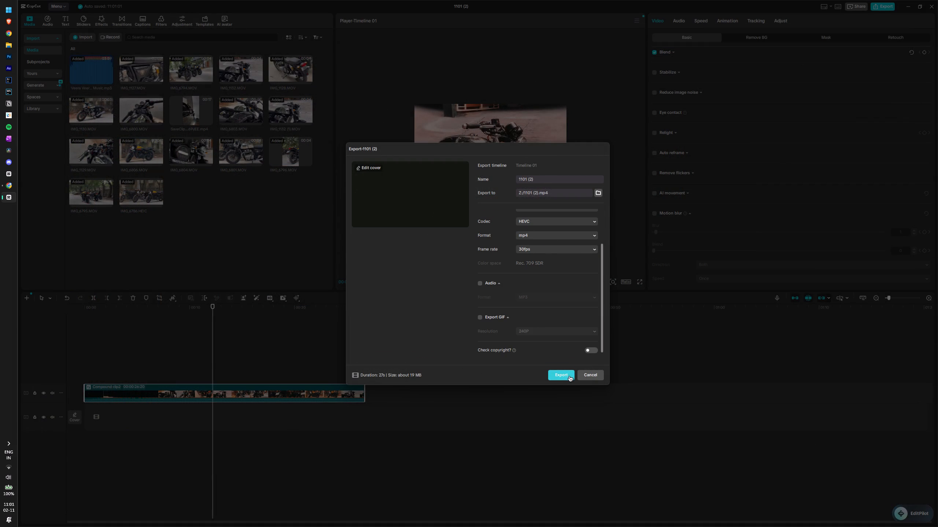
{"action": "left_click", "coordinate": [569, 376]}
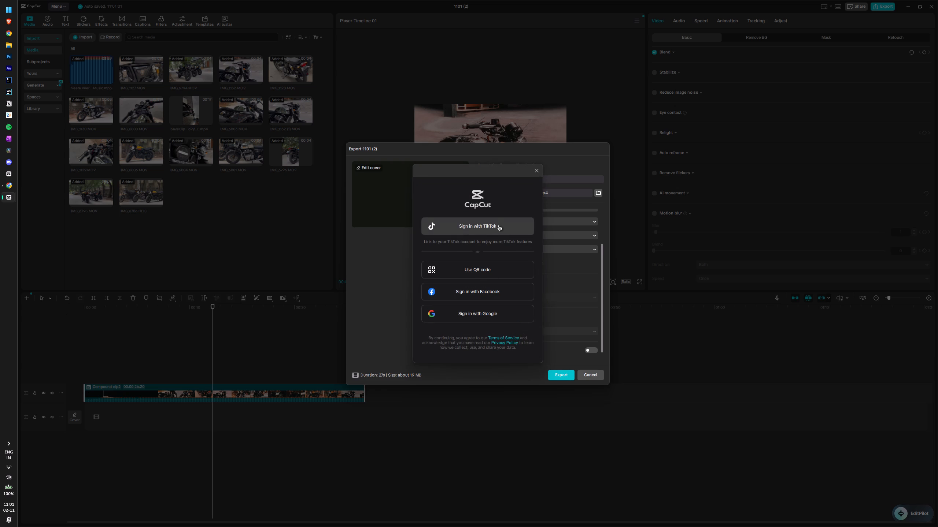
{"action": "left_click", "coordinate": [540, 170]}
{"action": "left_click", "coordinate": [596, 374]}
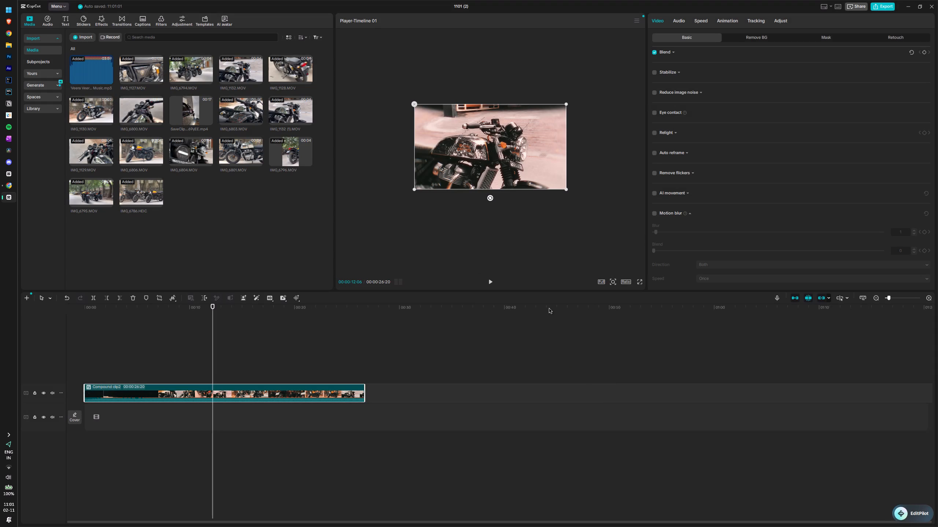
Switch to Chrome, return to the YouTube search results and open the LFT_PRODUCTIONS video How to Export CapCut Pro Effects for Free on PC?
{"action": "key", "text": "alt+Tab"}
{"action": "key", "text": "alt+Tab"}
{"action": "key", "text": "alt+Tab"}
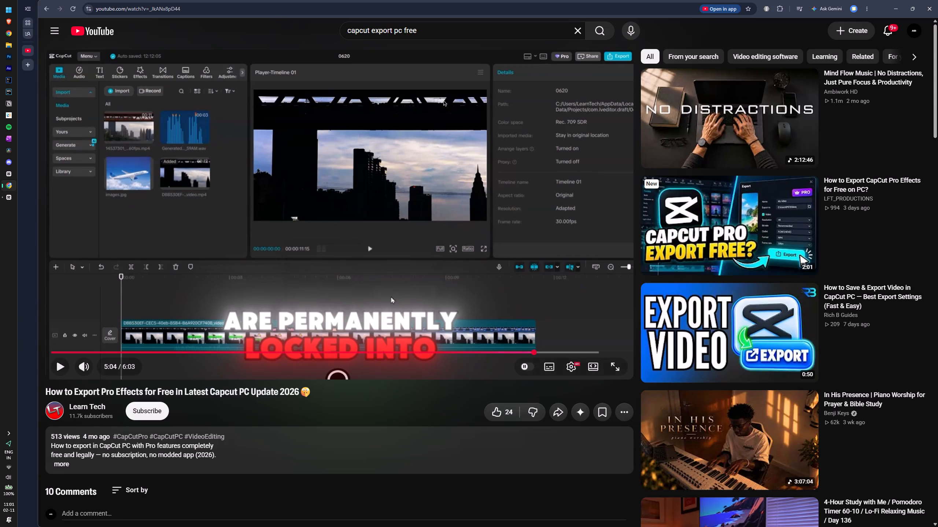
{"action": "left_click_drag", "start_coordinate": [492, 164], "coordinate": [479, 157]}
{"action": "scroll", "coordinate": [446, 205], "scroll_direction": "down", "scroll_amount": 4}
{"action": "scroll", "coordinate": [374, 346], "scroll_direction": "down", "scroll_amount": 2}
{"action": "scroll", "coordinate": [374, 347], "scroll_direction": "up", "scroll_amount": 1}
{"action": "scroll", "coordinate": [374, 347], "scroll_direction": "down", "scroll_amount": 7}
{"action": "scroll", "coordinate": [365, 279], "scroll_direction": "down", "scroll_amount": 6}
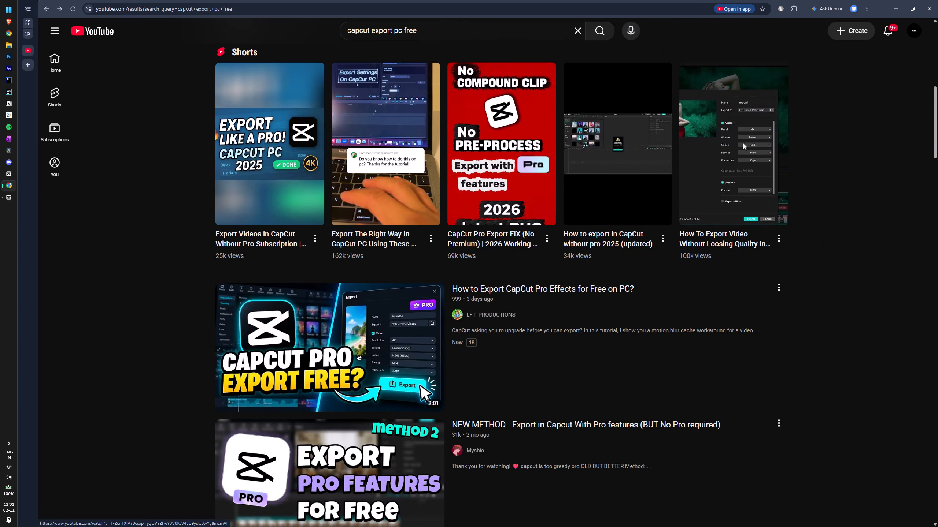
{"action": "left_click", "coordinate": [358, 355]}
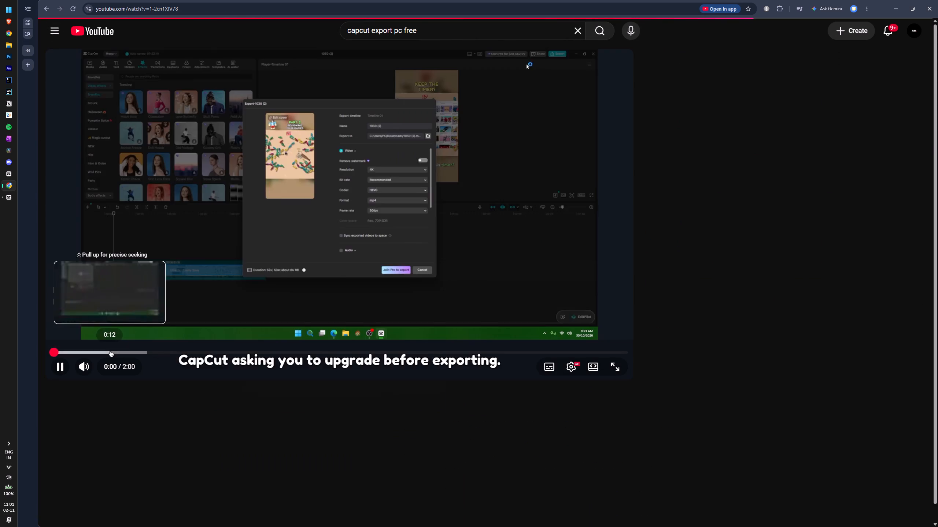
Skim the tutorial from start to near its end, examining the compound clip, motion blur, cache folder and export stages, and pause it.
{"action": "left_click", "coordinate": [110, 352]}
{"action": "left_click", "coordinate": [166, 349]}
{"action": "left_click", "coordinate": [198, 352]}
{"action": "left_click", "coordinate": [209, 349]}
{"action": "left_click", "coordinate": [251, 350]}
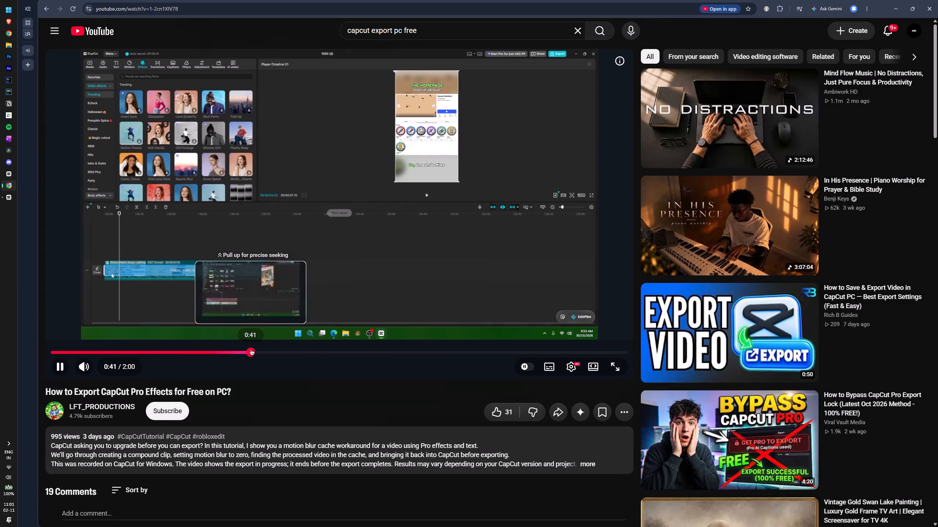
{"action": "left_click", "coordinate": [299, 351]}
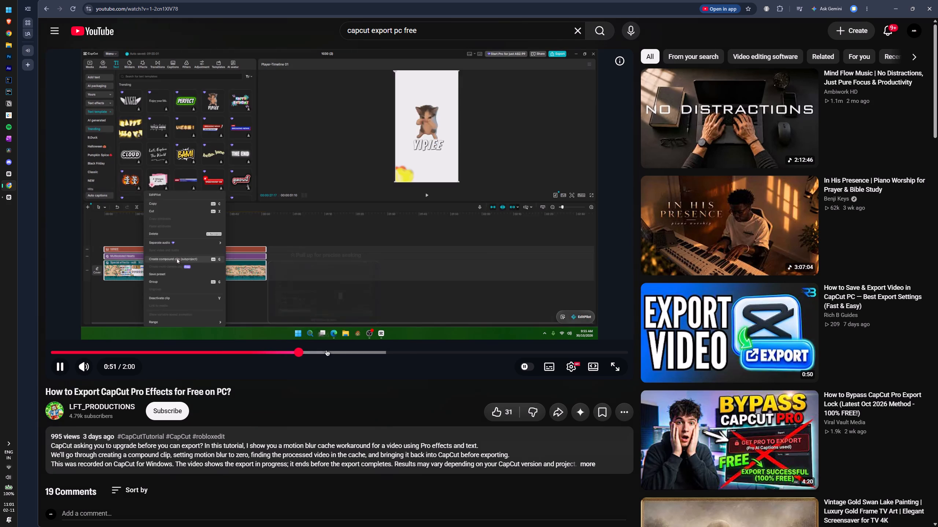
{"action": "left_click", "coordinate": [331, 350]}
{"action": "left_click", "coordinate": [356, 354]}
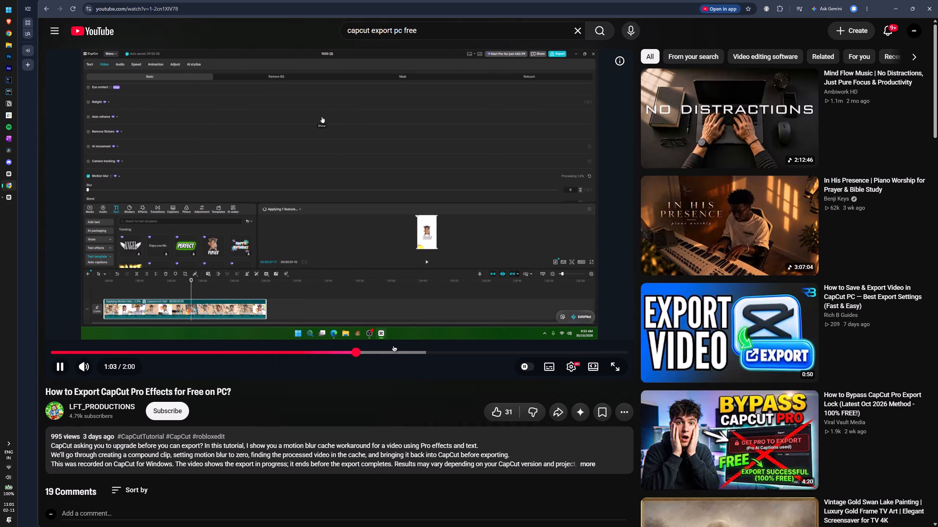
{"action": "left_click", "coordinate": [396, 354]}
{"action": "left_click", "coordinate": [427, 349]}
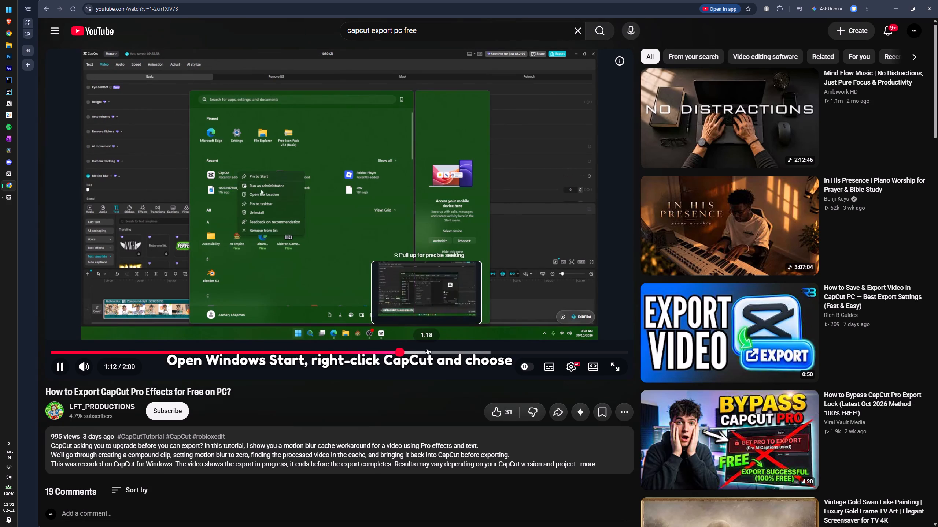
{"action": "left_click", "coordinate": [462, 355]}
{"action": "left_click", "coordinate": [465, 353]}
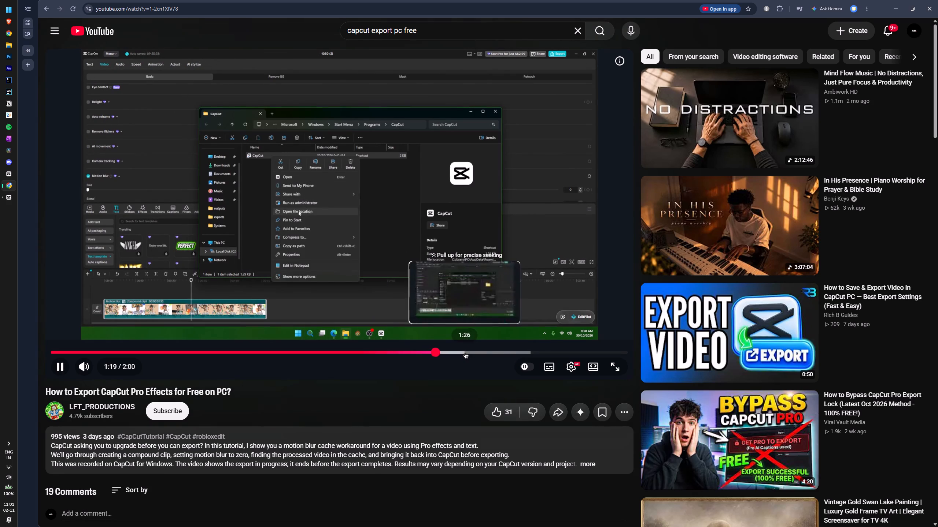
{"action": "left_click", "coordinate": [504, 352]}
{"action": "left_click", "coordinate": [538, 349]}
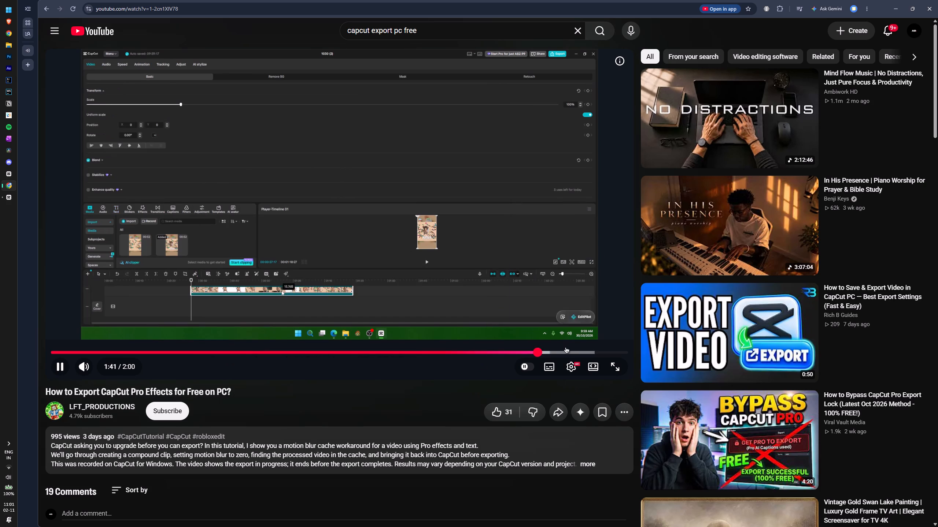
{"action": "left_click", "coordinate": [570, 347]}
{"action": "left_click", "coordinate": [586, 349]}
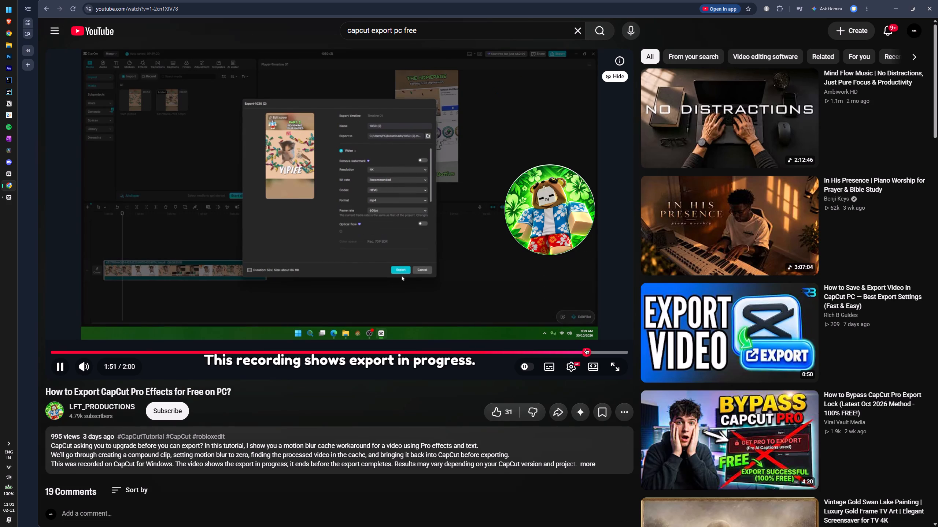
{"action": "left_click", "coordinate": [445, 283]}
{"action": "key", "text": "x"}
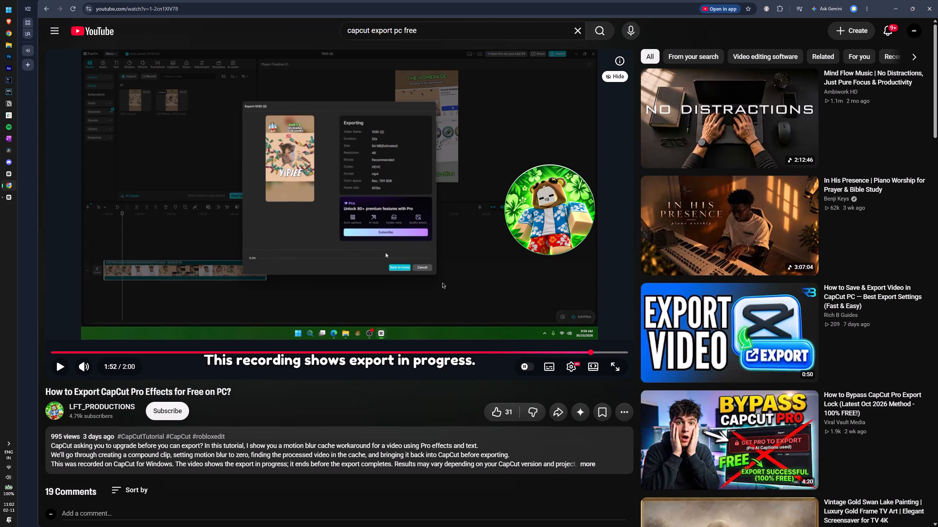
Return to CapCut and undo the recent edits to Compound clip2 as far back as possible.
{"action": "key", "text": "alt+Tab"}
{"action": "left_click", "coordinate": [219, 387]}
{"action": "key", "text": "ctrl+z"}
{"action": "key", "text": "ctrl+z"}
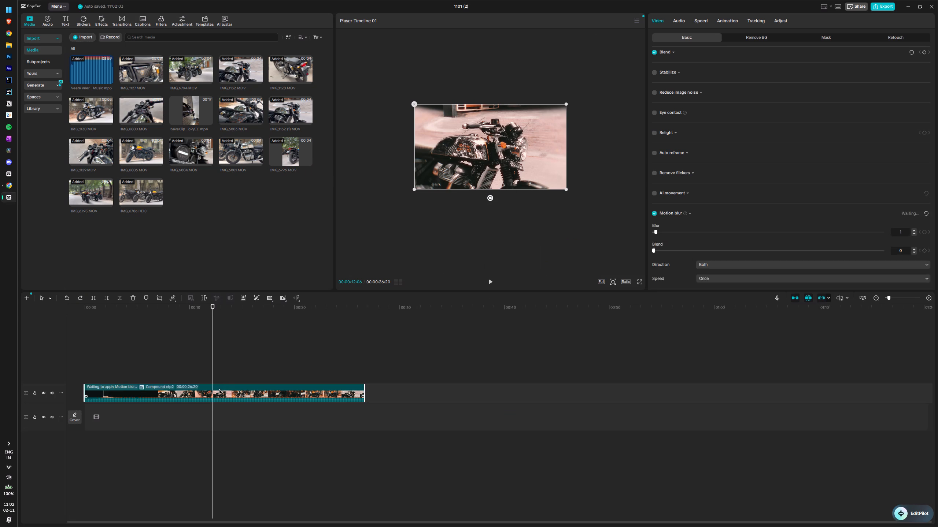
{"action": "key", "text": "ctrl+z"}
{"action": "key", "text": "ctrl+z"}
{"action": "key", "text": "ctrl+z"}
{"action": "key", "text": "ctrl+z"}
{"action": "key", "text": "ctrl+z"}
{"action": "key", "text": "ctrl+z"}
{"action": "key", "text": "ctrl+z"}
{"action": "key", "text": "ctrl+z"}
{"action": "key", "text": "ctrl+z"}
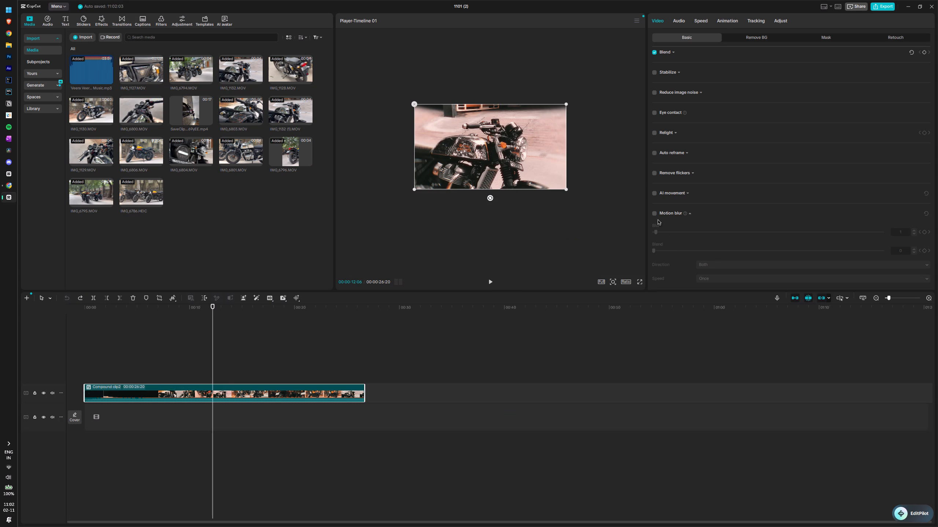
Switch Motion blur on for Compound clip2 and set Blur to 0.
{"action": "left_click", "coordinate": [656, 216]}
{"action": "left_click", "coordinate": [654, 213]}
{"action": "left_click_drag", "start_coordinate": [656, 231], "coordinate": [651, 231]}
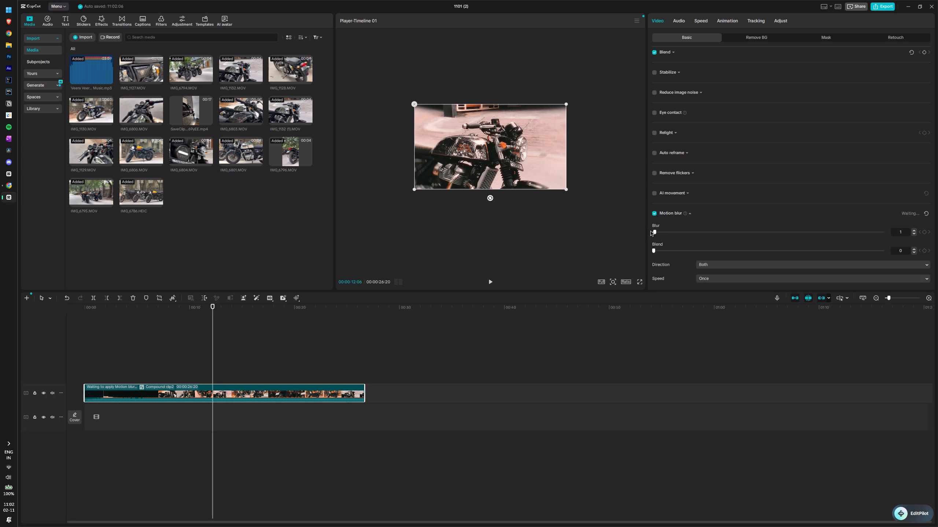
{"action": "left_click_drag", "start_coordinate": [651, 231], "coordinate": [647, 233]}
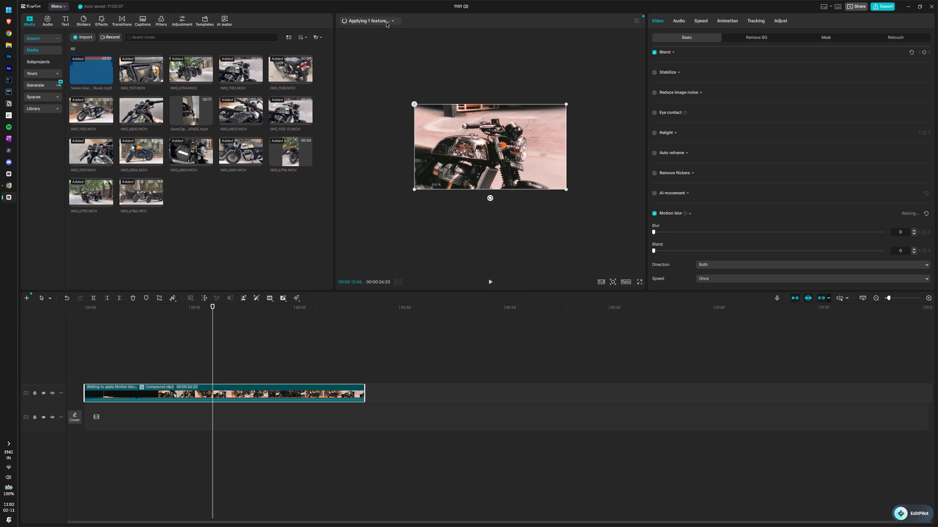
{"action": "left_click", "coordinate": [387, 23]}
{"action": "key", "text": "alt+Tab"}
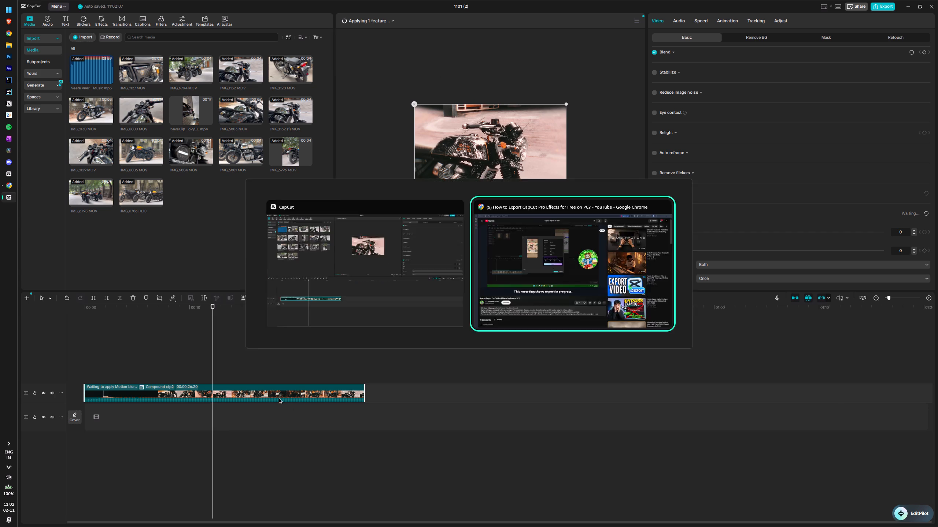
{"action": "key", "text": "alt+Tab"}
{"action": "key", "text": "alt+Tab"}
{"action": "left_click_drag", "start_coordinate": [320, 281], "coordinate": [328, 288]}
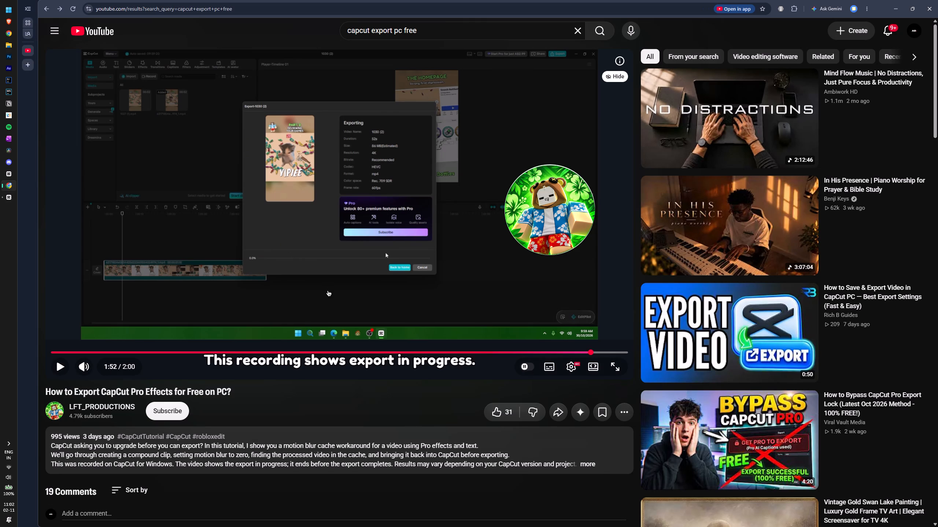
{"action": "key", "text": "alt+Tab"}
Replace Motion blur on Compound clip2 with Stabilize, set to the Minimum cut level.
{"action": "left_click", "coordinate": [654, 212]}
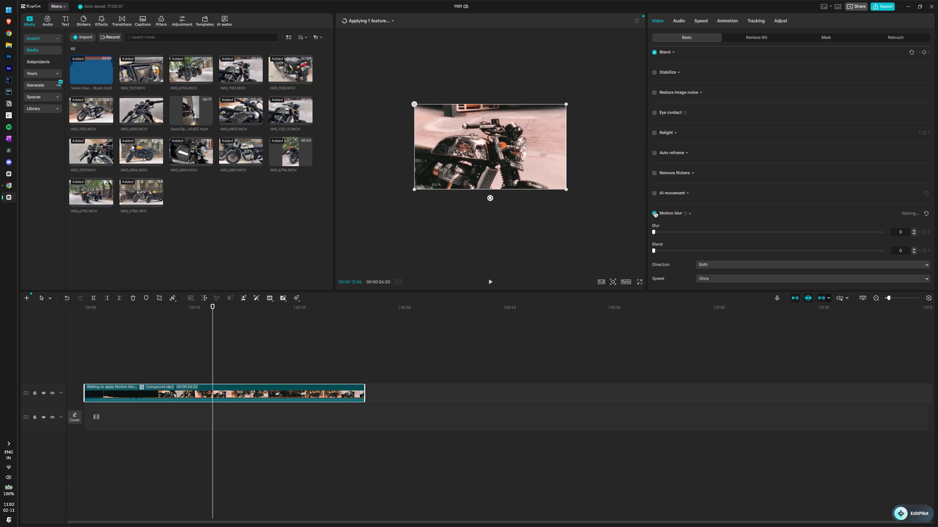
{"action": "scroll", "coordinate": [654, 210], "scroll_direction": "up", "scroll_amount": 4}
{"action": "left_click", "coordinate": [654, 173]}
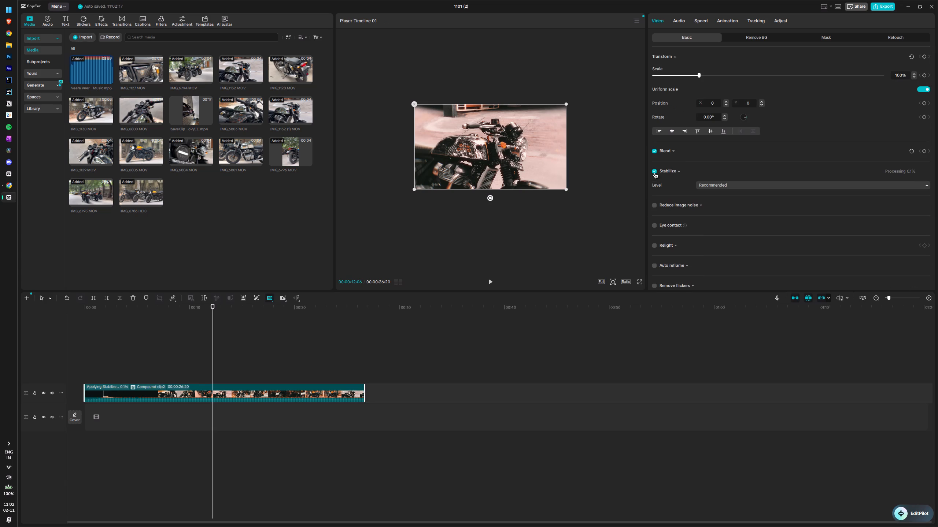
{"action": "left_click", "coordinate": [703, 184]}
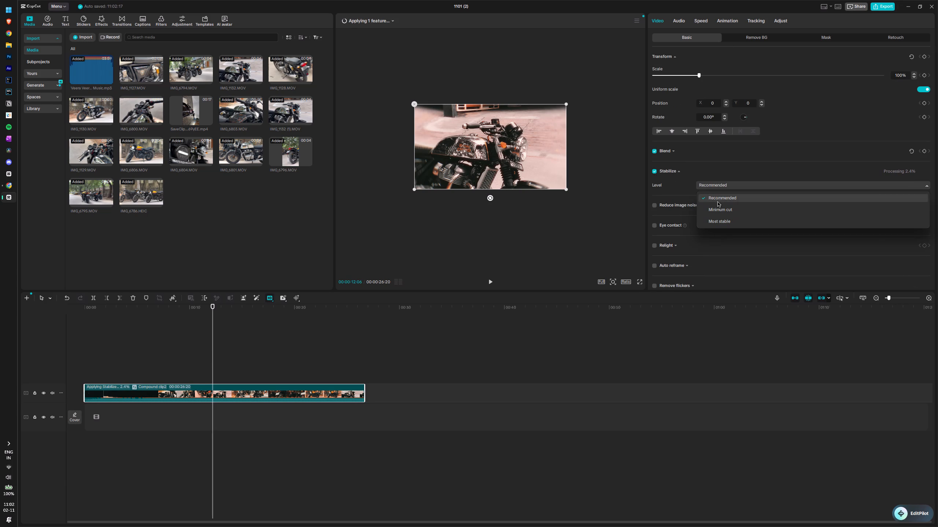
{"action": "left_click", "coordinate": [712, 208]}
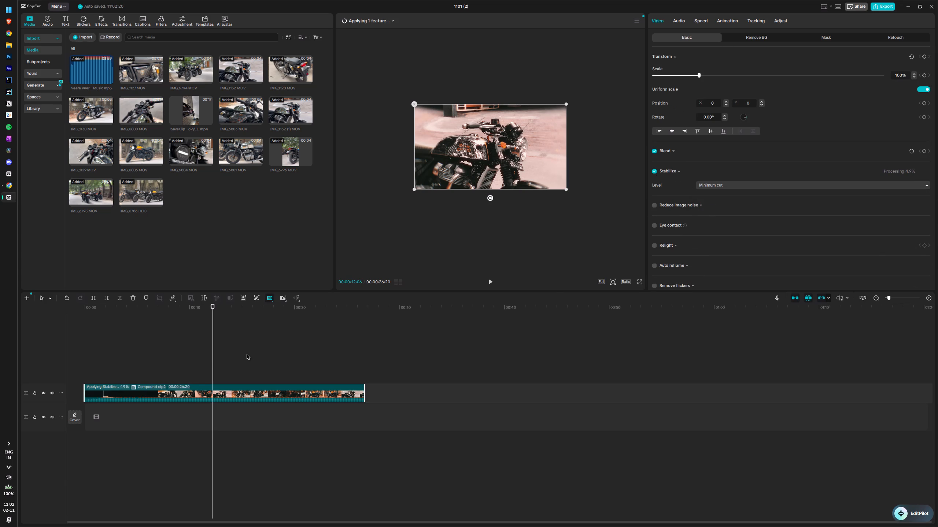
Preview Compound clip2 by scrubbing through it and playing the timeline from the start.
{"action": "left_click_drag", "start_coordinate": [207, 346], "coordinate": [129, 350]}
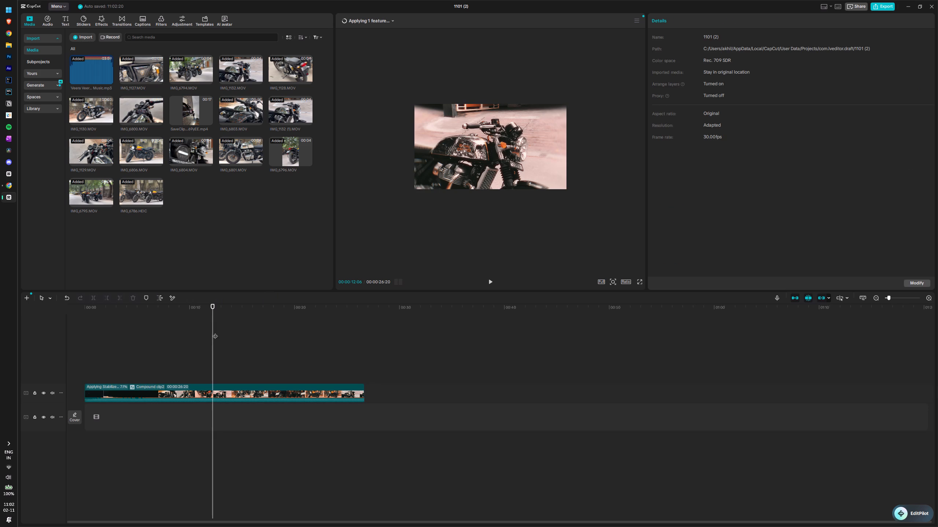
{"action": "left_click_drag", "start_coordinate": [214, 332], "coordinate": [244, 335]}
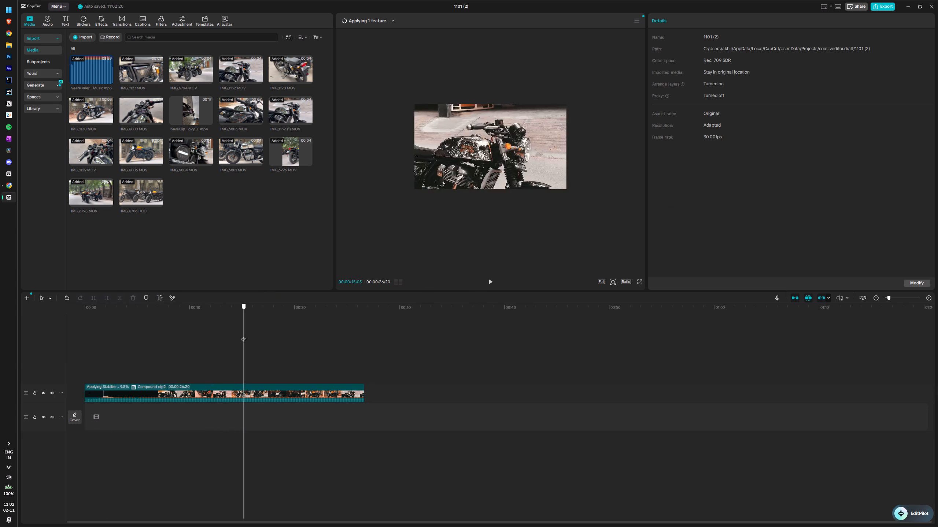
{"action": "left_click_drag", "start_coordinate": [244, 335], "coordinate": [0, 340]}
{"action": "key", "text": "space"}
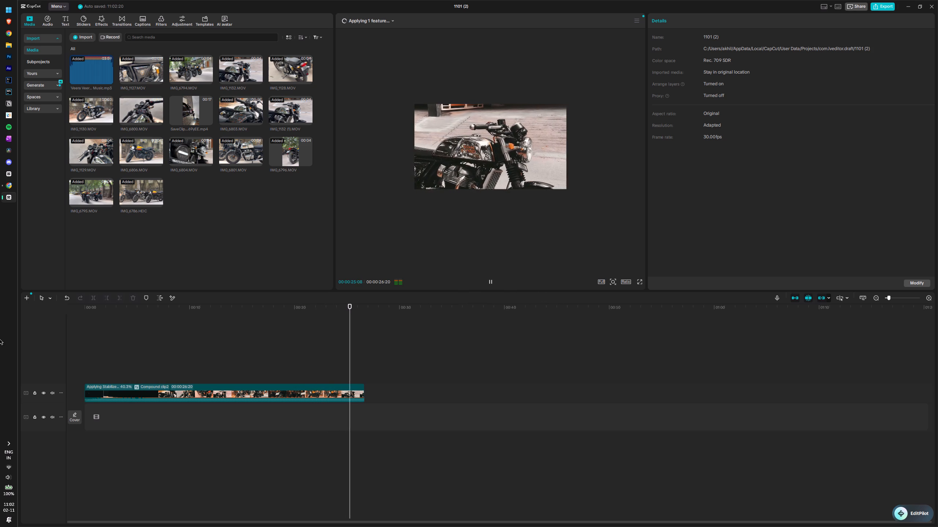
{"action": "key", "text": "space"}
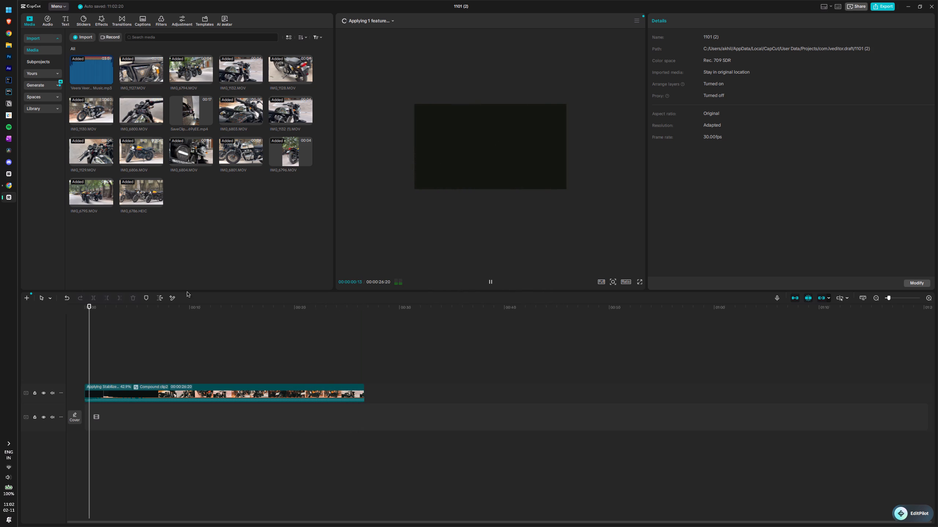
{"action": "key", "text": "space"}
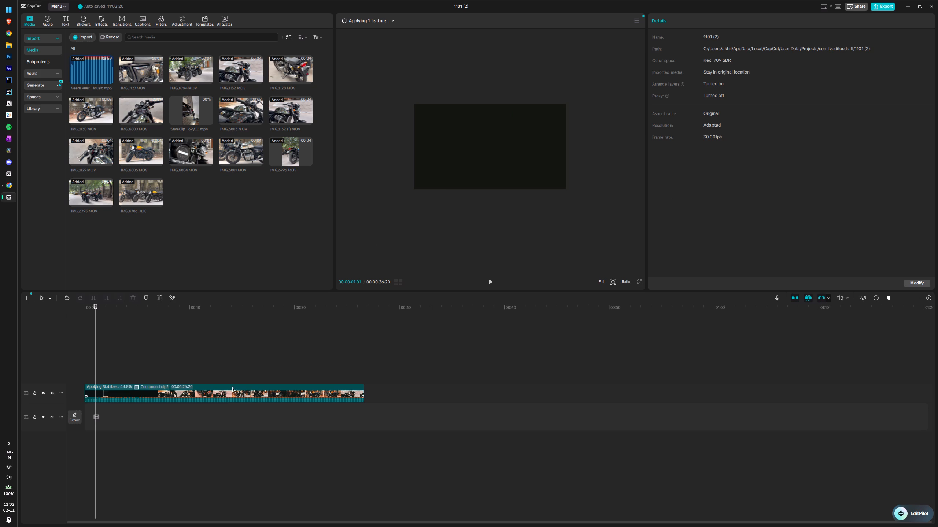
{"action": "left_click", "coordinate": [227, 394]}
Switch to File Explorer, open the videoAlg folder inside Resources of CapCut project 1101 (2), and refresh it to check for processed files.
{"action": "key", "text": "alt+Tab"}
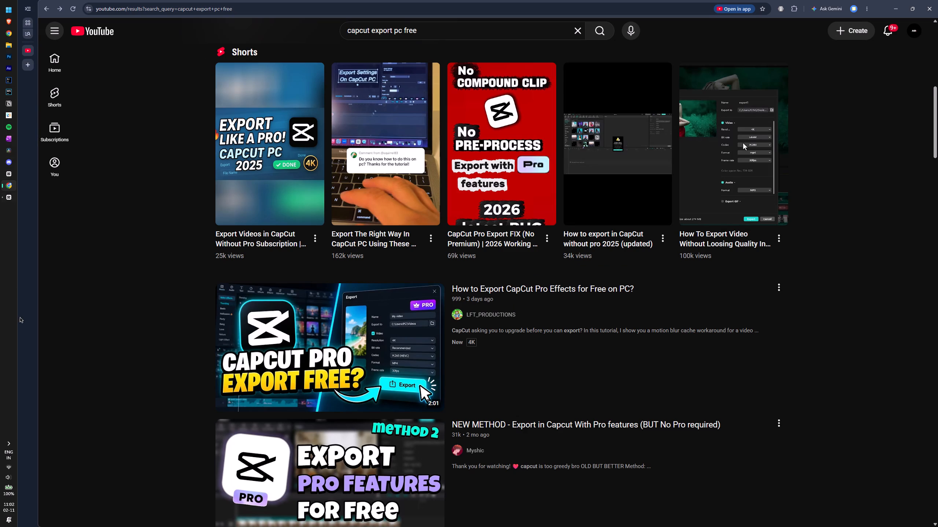
{"action": "left_click", "coordinate": [9, 49]}
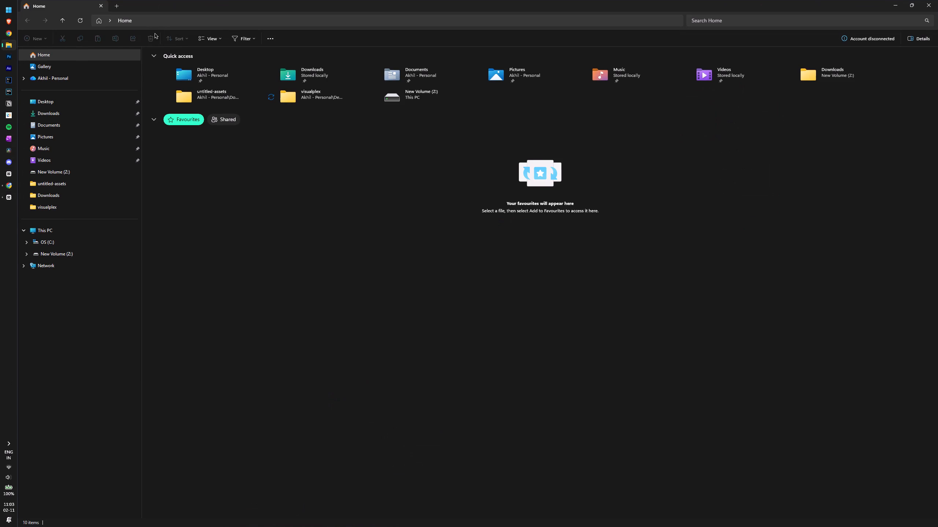
{"action": "left_click", "coordinate": [153, 23]}
{"action": "left_click", "coordinate": [159, 35]}
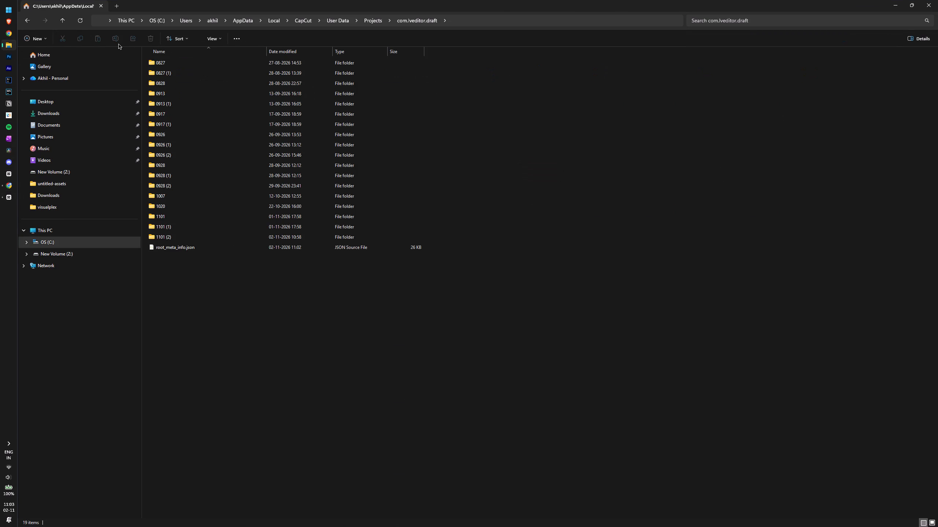
{"action": "double_click", "coordinate": [81, 23]}
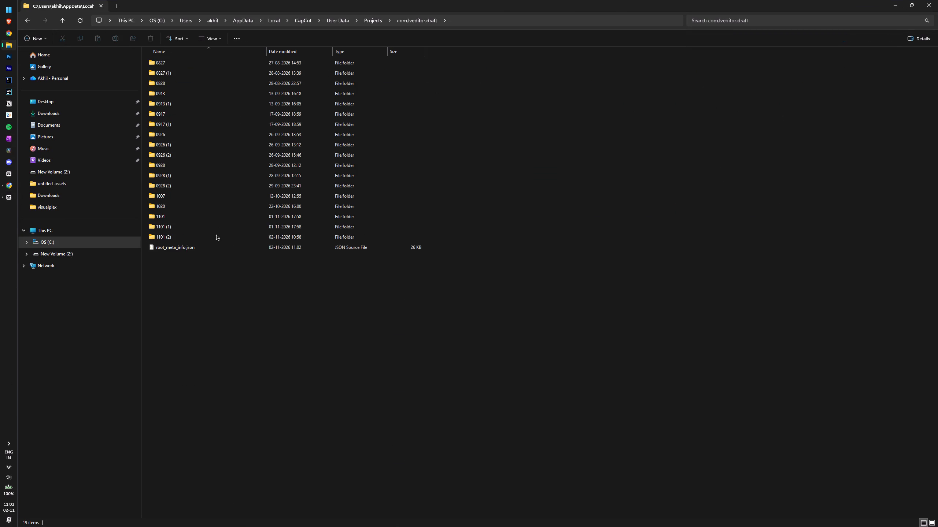
{"action": "double_click", "coordinate": [217, 235]}
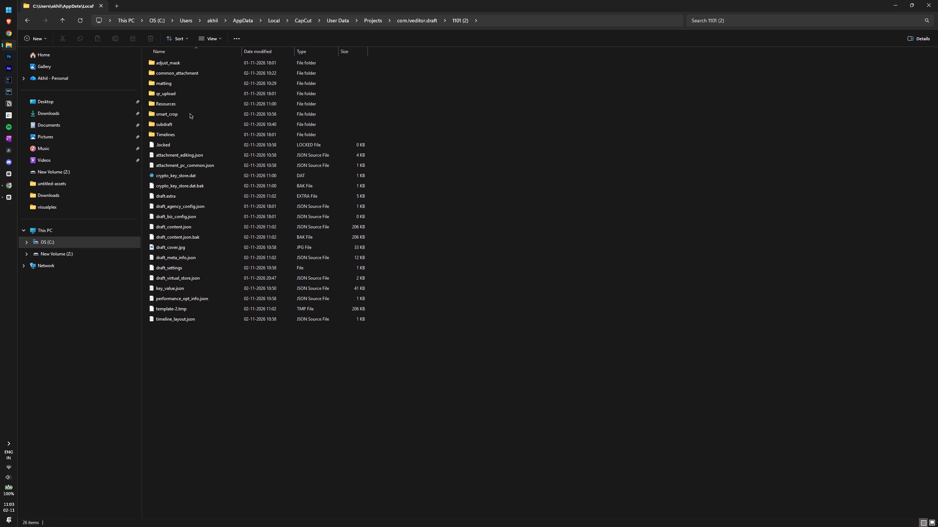
{"action": "double_click", "coordinate": [187, 101]}
{"action": "double_click", "coordinate": [186, 115]}
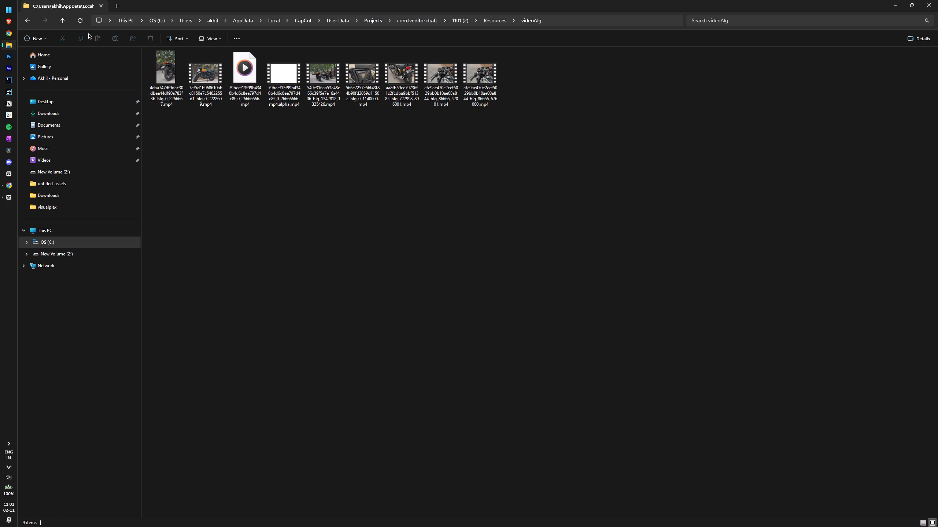
{"action": "triple_click", "coordinate": [80, 22]}
{"action": "left_click", "coordinate": [80, 22]}
{"action": "key", "text": "alt+Tab"}
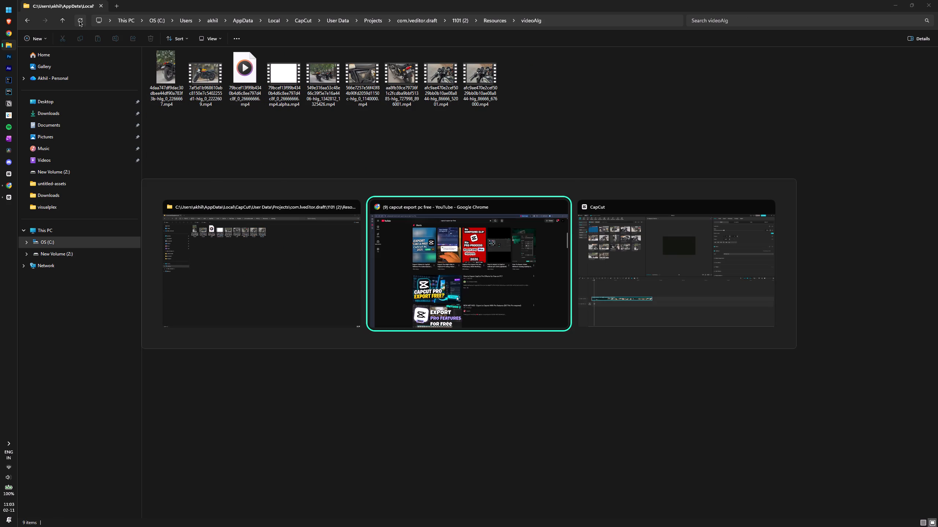
Return to the videoAlg folder in File Explorer and refresh it to check for a processed file from CapCut.
{"action": "key", "text": "alt+Tab"}
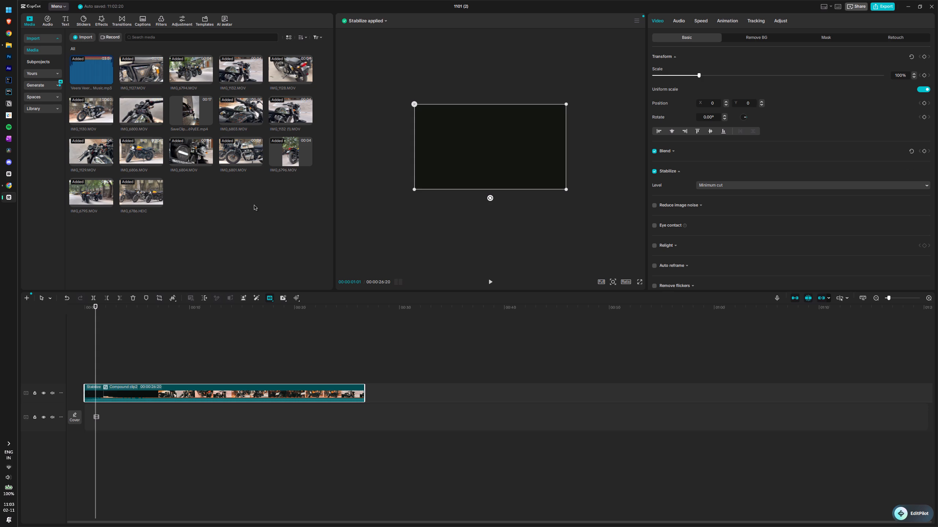
{"action": "key", "text": "alt+Tab"}
{"action": "left_click", "coordinate": [81, 22]}
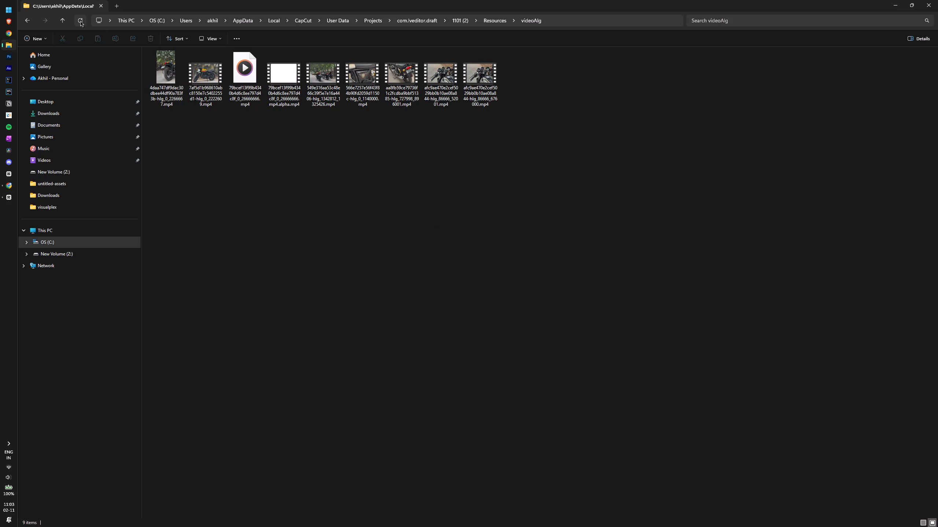
{"action": "triple_click", "coordinate": [81, 22]}
{"action": "triple_click", "coordinate": [81, 22]}
{"action": "left_click", "coordinate": [81, 22]}
{"action": "key", "text": "alt+Tab"}
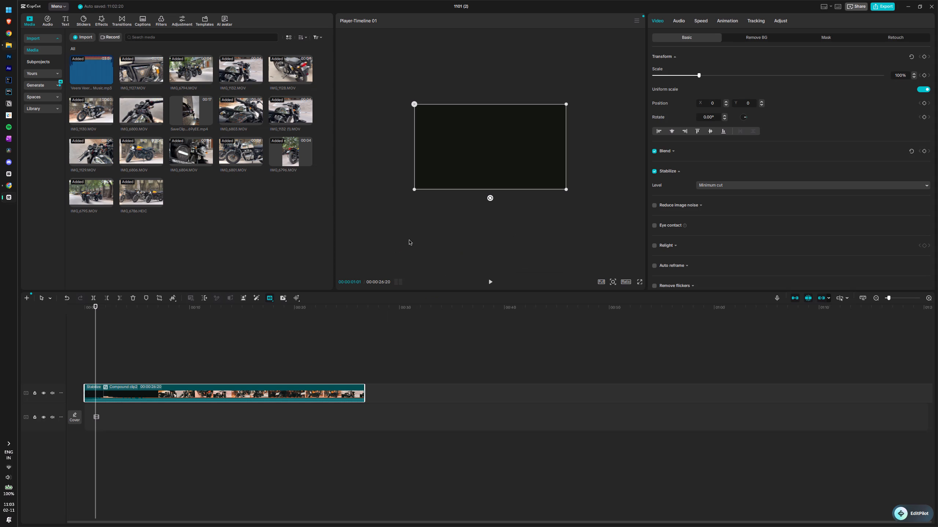
Switch to CapCut and preview the stabilized Compound clip2 in full screen from the start.
{"action": "left_click", "coordinate": [588, 228]}
{"action": "left_click", "coordinate": [576, 212]}
{"action": "left_click", "coordinate": [521, 154]}
{"action": "scroll", "coordinate": [484, 161], "scroll_direction": "up", "scroll_amount": 1}
{"action": "left_click", "coordinate": [641, 283]}
{"action": "key", "text": "space"}
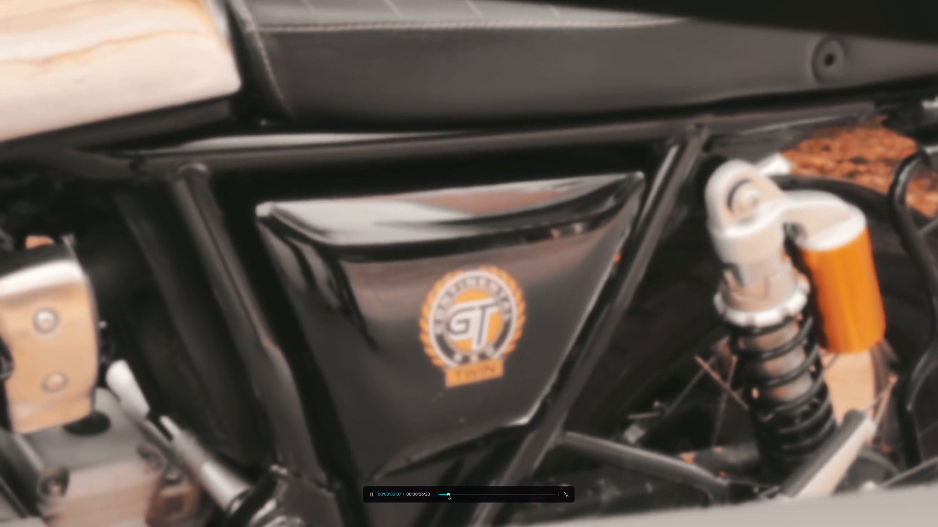
{"action": "left_click_drag", "start_coordinate": [448, 495], "coordinate": [431, 495]}
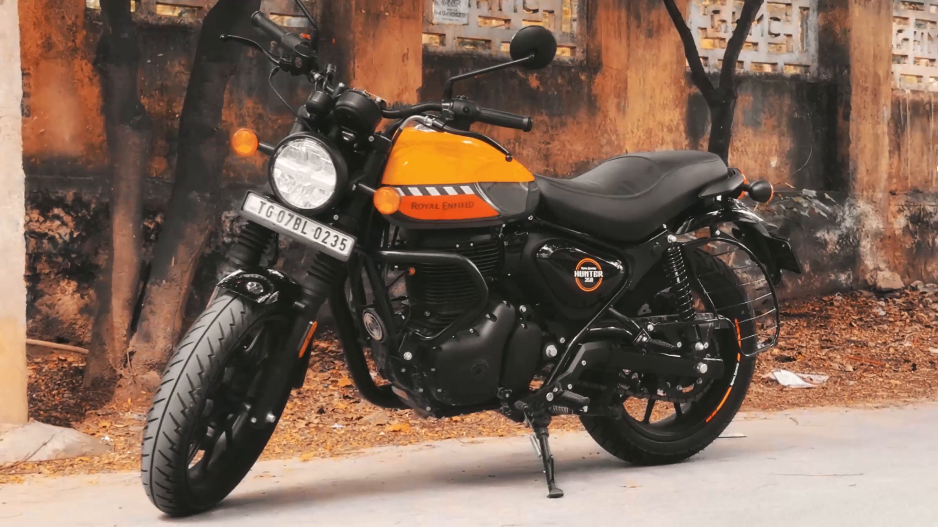
{"action": "key", "text": "space"}
{"action": "key", "text": "Escape"}
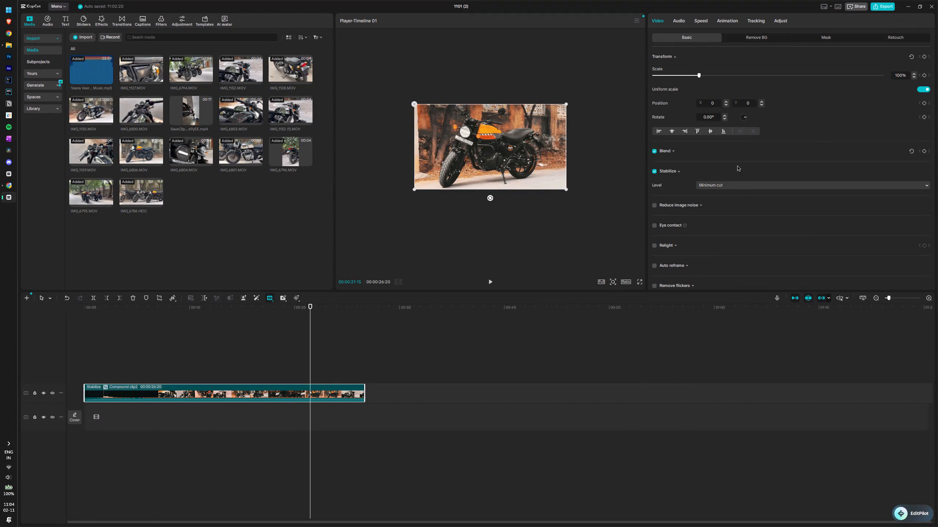
Record Compound clip2 playing full screen from start to end with a Snipping Tool video capture of the whole screen.
{"action": "left_click_drag", "start_coordinate": [310, 334], "coordinate": [37, 356]}
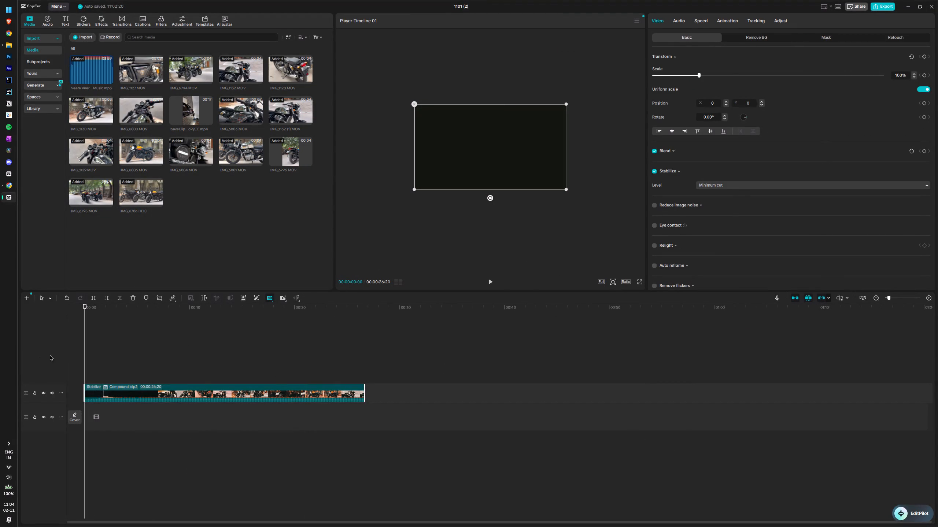
{"action": "left_click", "coordinate": [639, 280]}
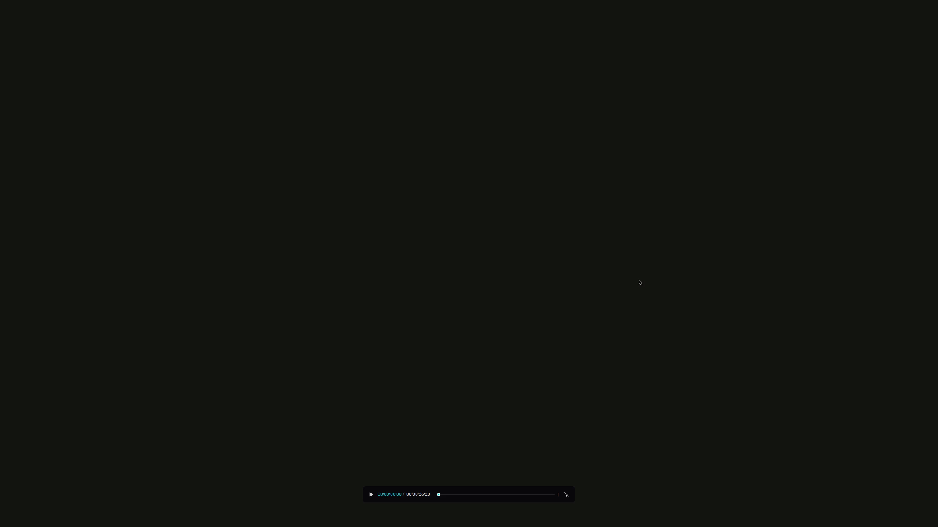
{"action": "key", "text": "shift+super+s"}
{"action": "left_click", "coordinate": [433, 15]}
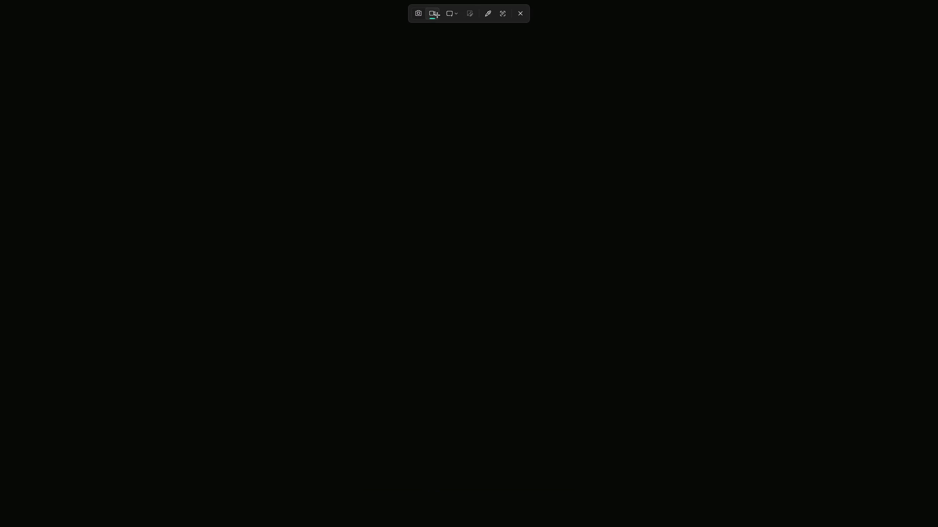
{"action": "left_click_drag", "start_coordinate": [0, 0], "coordinate": [937, 526]}
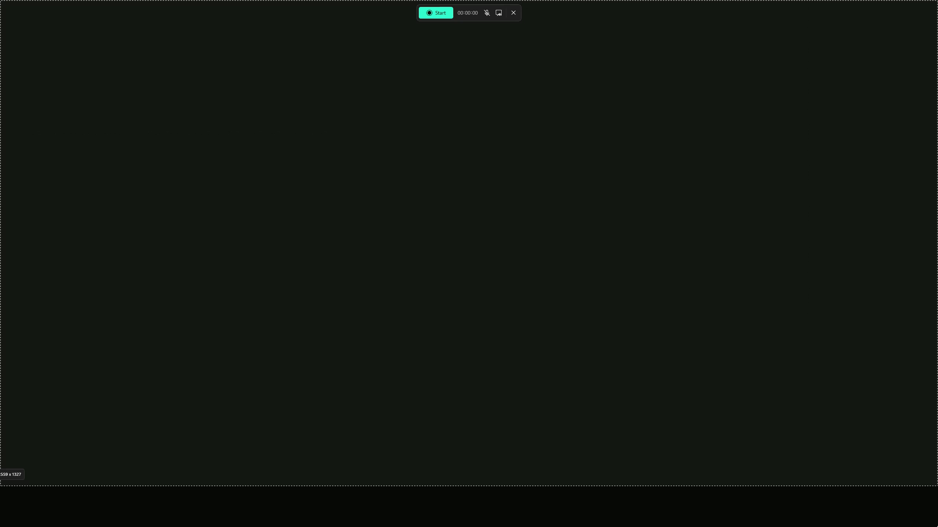
{"action": "left_click_drag", "start_coordinate": [937, 526], "coordinate": [831, 428]}
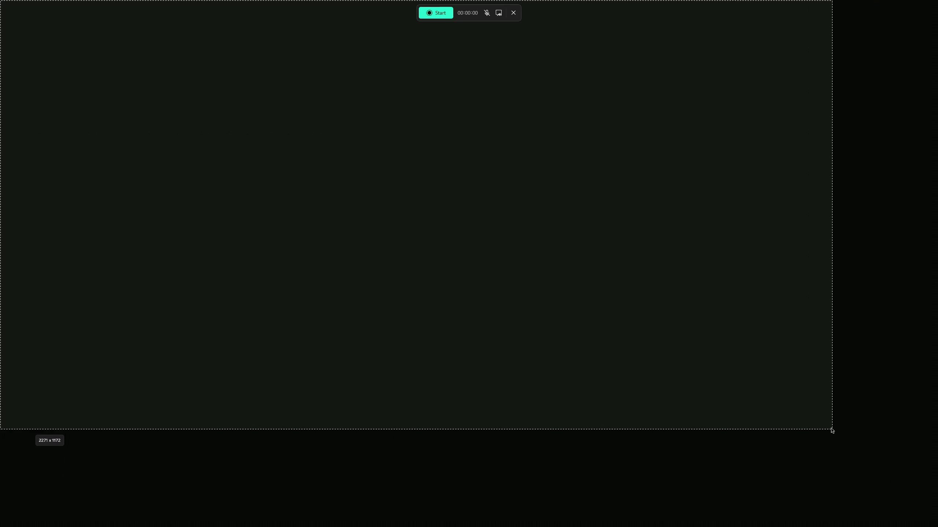
{"action": "left_click_drag", "start_coordinate": [831, 428], "coordinate": [937, 526]}
{"action": "left_click", "coordinate": [445, 16]}
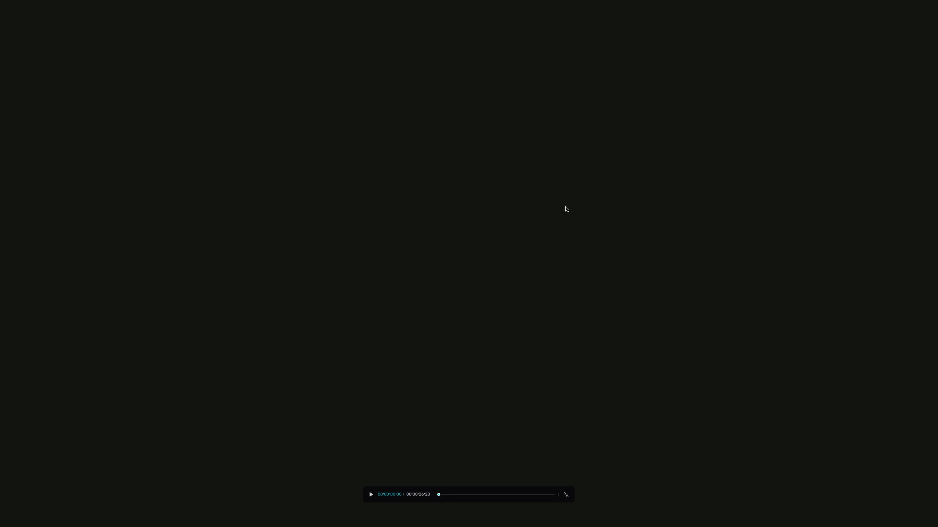
{"action": "left_click", "coordinate": [371, 496]}
{"action": "left_click", "coordinate": [444, 15]}
Leave the full-screen preview, play back the screen recording in Snipping Tool to check its quality, and close it.
{"action": "key", "text": "alt+Tab"}
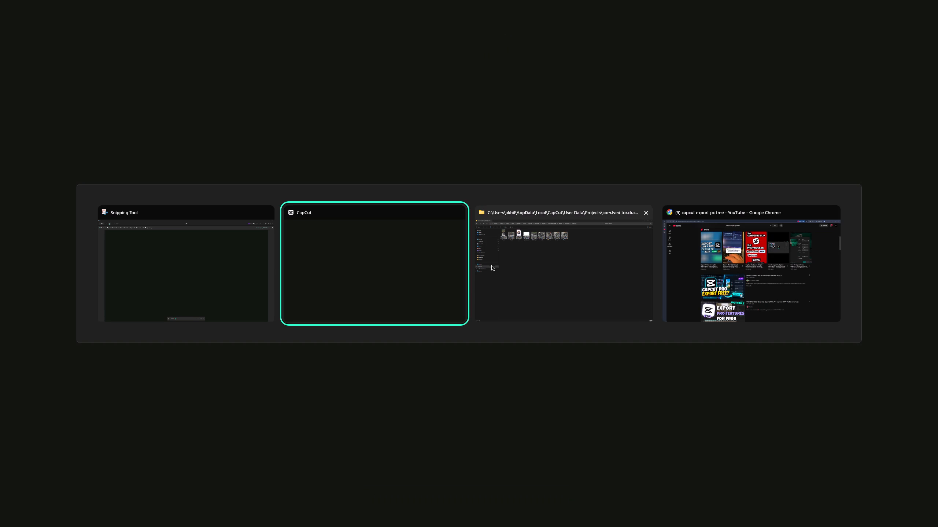
{"action": "key", "text": "alt+Tab"}
{"action": "key", "text": "alt+Tab"}
{"action": "key", "text": "alt+Tab"}
{"action": "key", "text": "alt+Tab"}
{"action": "key", "text": "alt+Tab"}
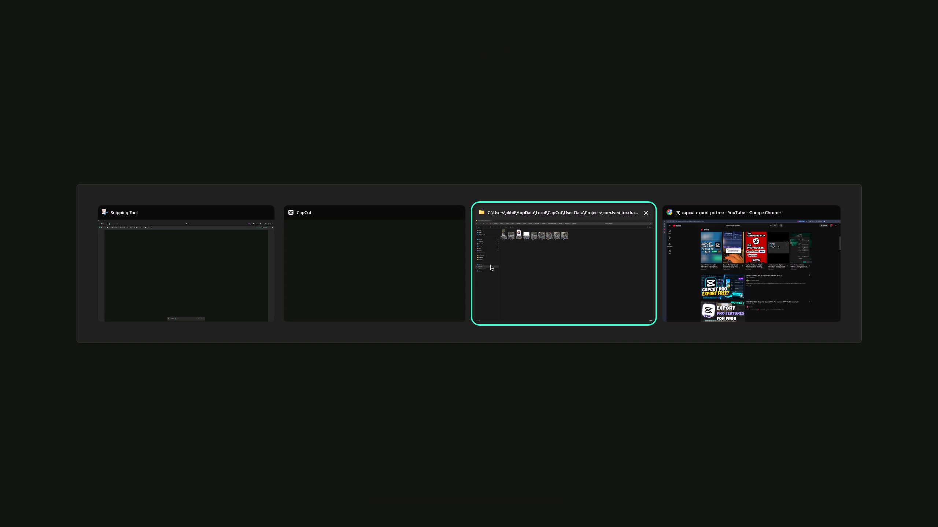
{"action": "key", "text": "alt+Tab"}
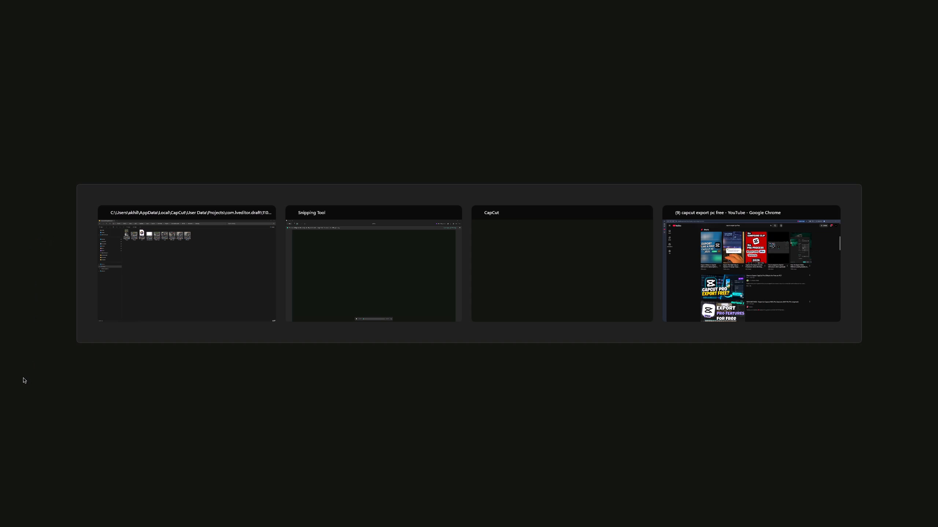
{"action": "left_click_drag", "start_coordinate": [611, 0], "coordinate": [617, 44]}
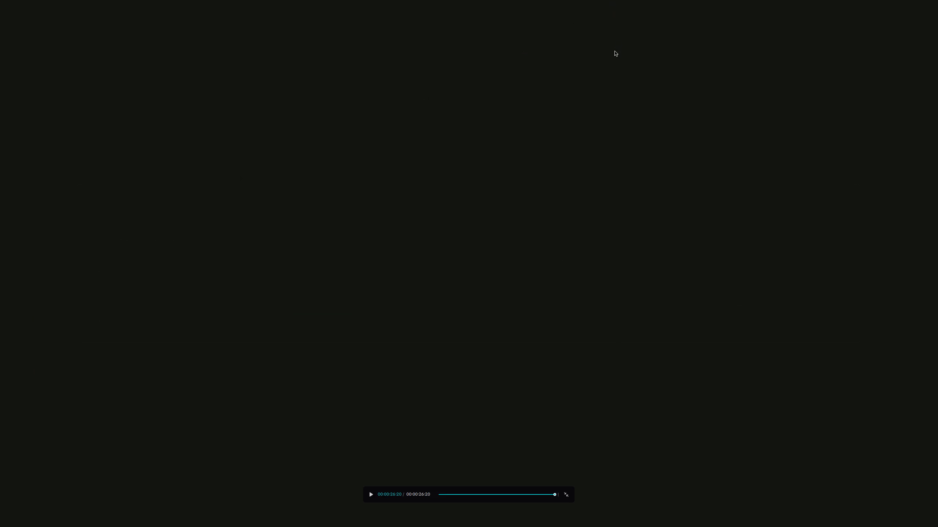
{"action": "key", "text": "Escape"}
{"action": "key", "text": "alt+Tab"}
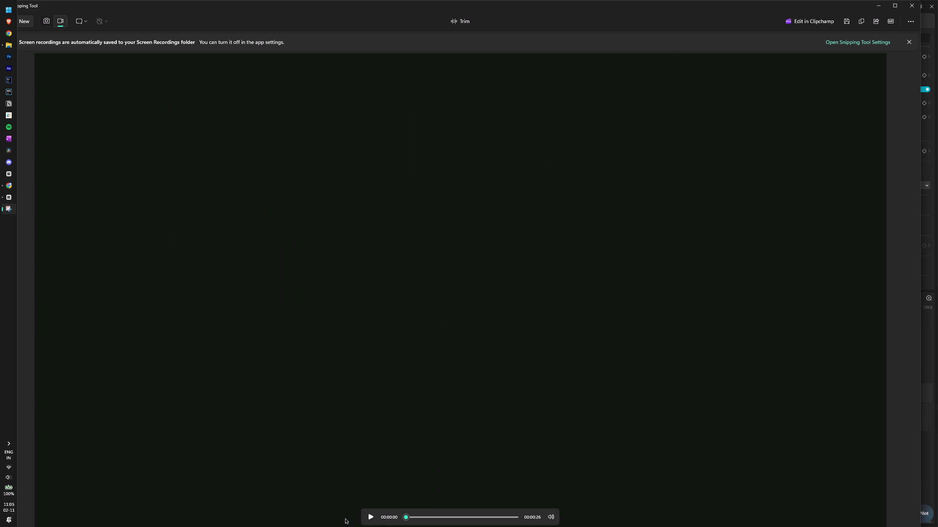
{"action": "left_click", "coordinate": [373, 516]}
{"action": "left_click_drag", "start_coordinate": [517, 27], "coordinate": [539, 35]}
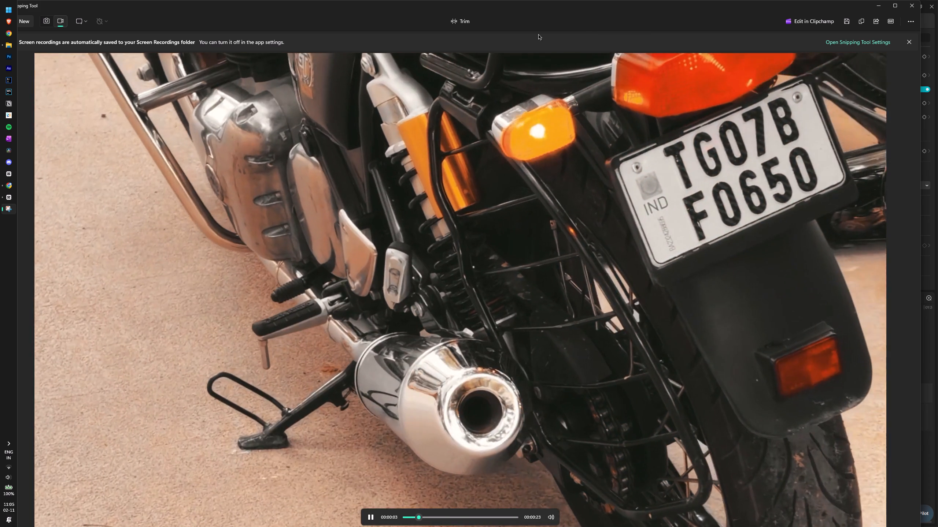
{"action": "left_click_drag", "start_coordinate": [539, 35], "coordinate": [538, 31]}
{"action": "left_click_drag", "start_coordinate": [420, 518], "coordinate": [388, 517]}
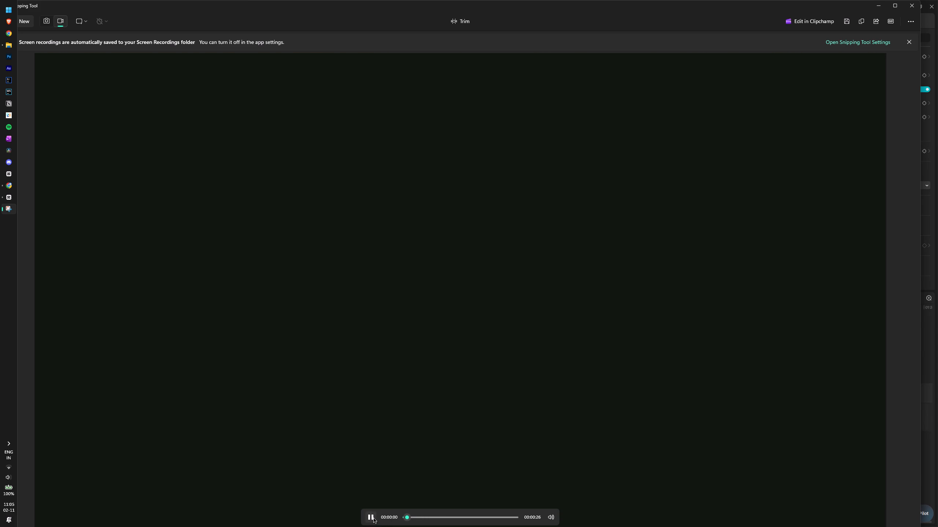
{"action": "left_click", "coordinate": [374, 518]}
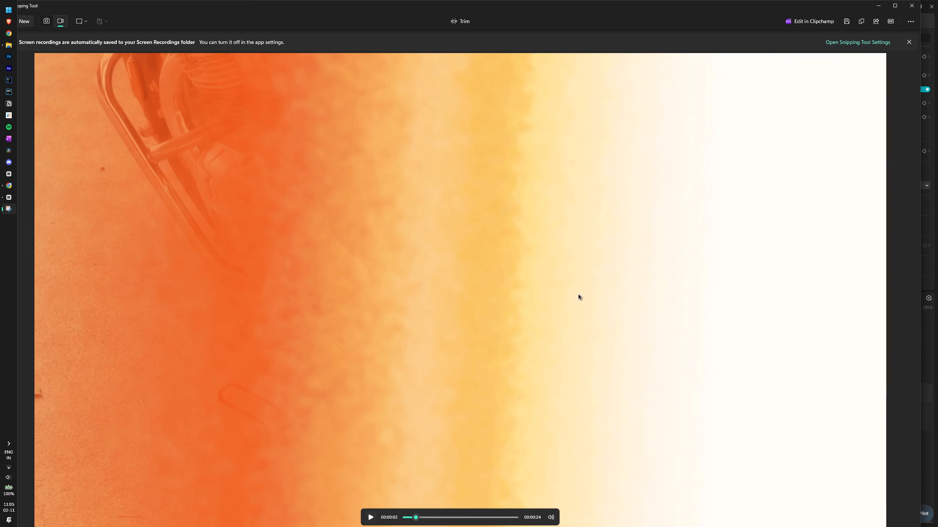
{"action": "left_click", "coordinate": [370, 517]}
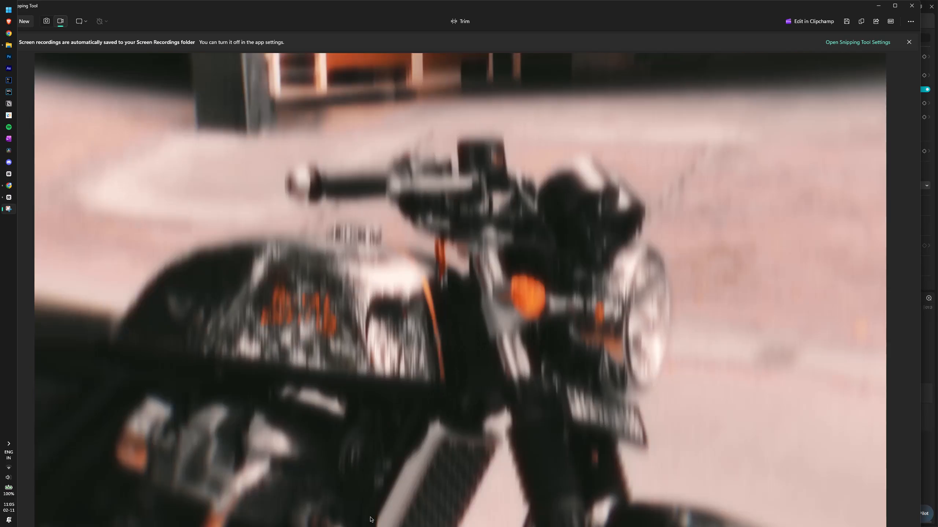
{"action": "left_click_drag", "start_coordinate": [694, 27], "coordinate": [699, 119]}
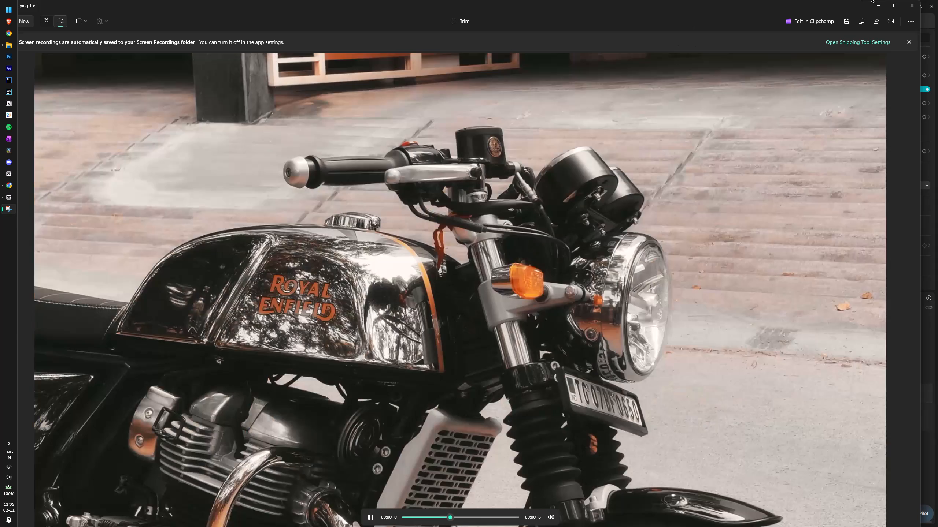
{"action": "left_click", "coordinate": [908, 8]}
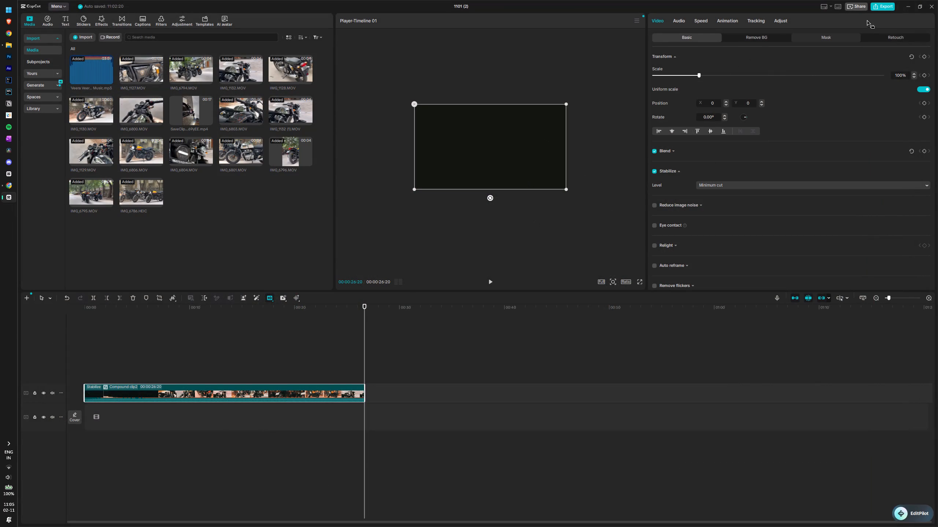
Refresh the videoAlg folder in File Explorer once more to check for processed files, and close the window.
{"action": "key", "text": "alt+Tab"}
{"action": "triple_click", "coordinate": [82, 22]}
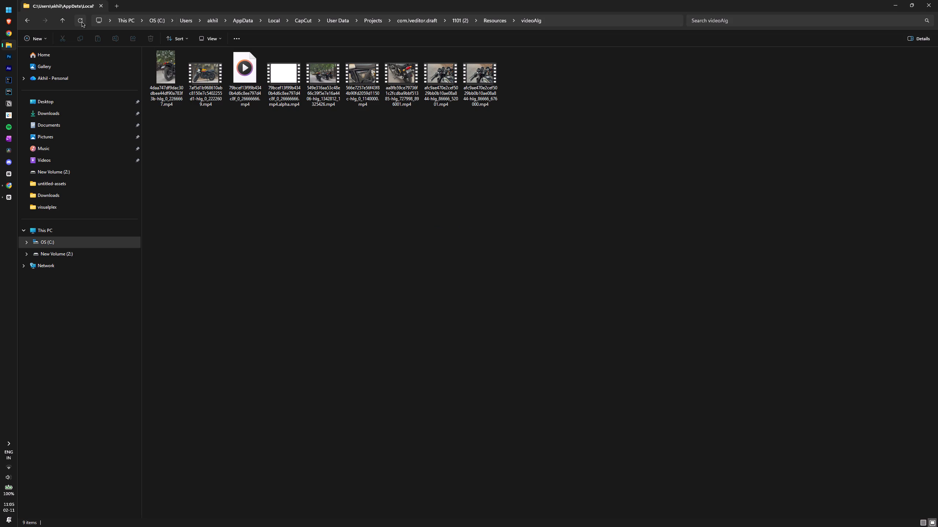
{"action": "triple_click", "coordinate": [82, 22]}
{"action": "double_click", "coordinate": [82, 22]}
{"action": "left_click", "coordinate": [937, 0]}
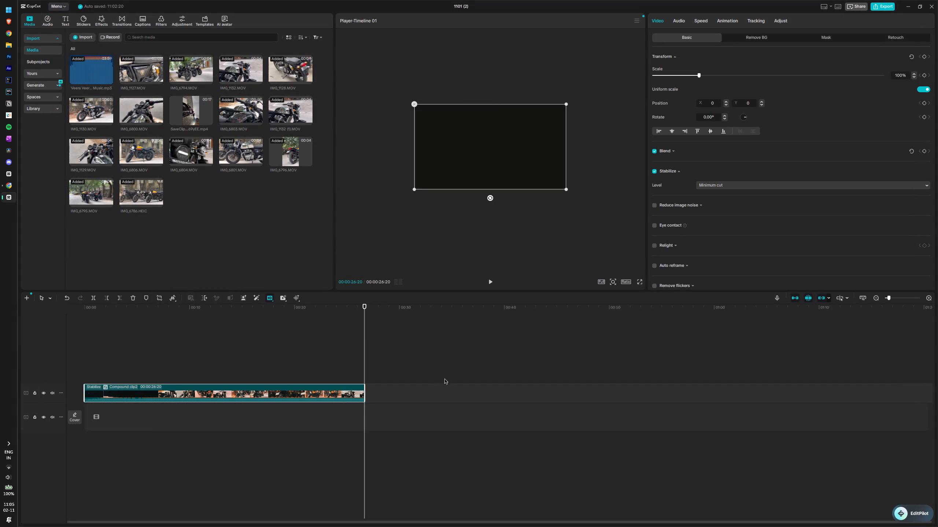
Return the playhead to the start and switch Stabilize off for Compound clip2.
{"action": "left_click_drag", "start_coordinate": [363, 326], "coordinate": [200, 336]}
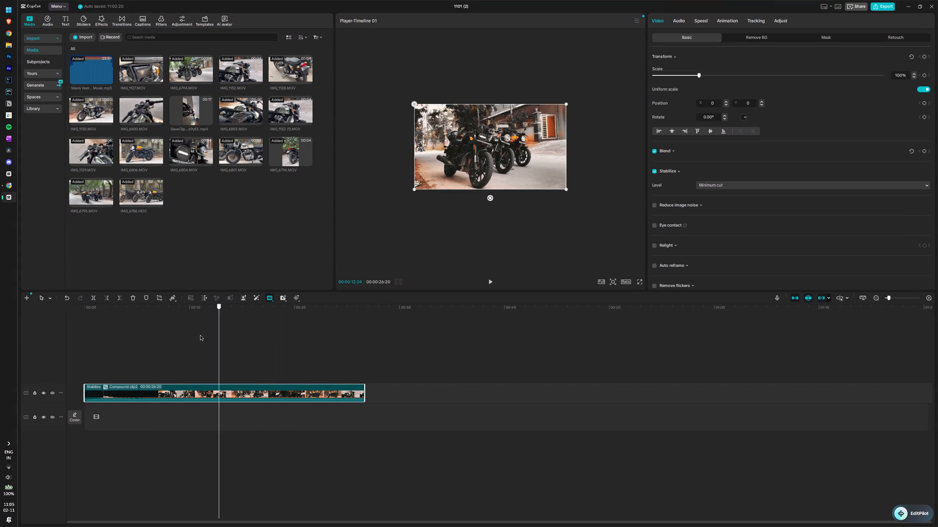
{"action": "left_click_drag", "start_coordinate": [200, 336], "coordinate": [50, 347]}
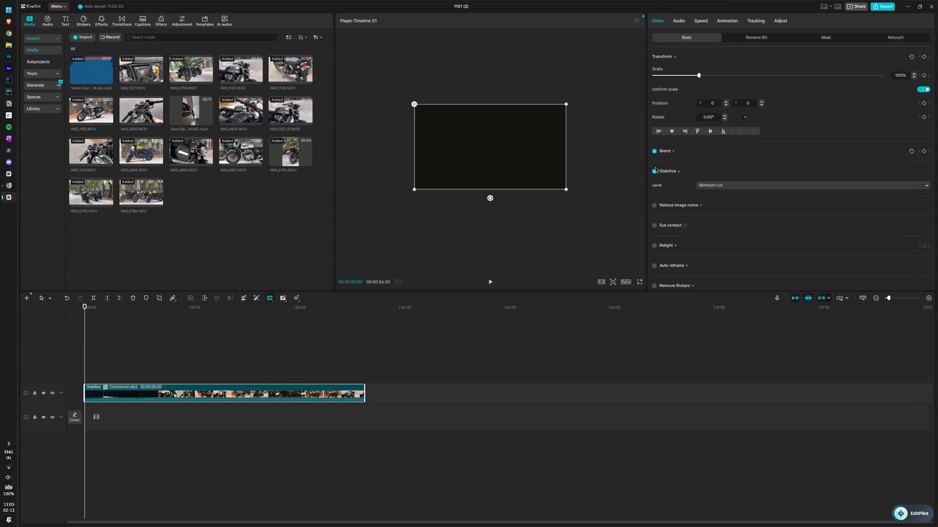
{"action": "left_click", "coordinate": [656, 172]}
{"action": "left_click", "coordinate": [731, 22]}
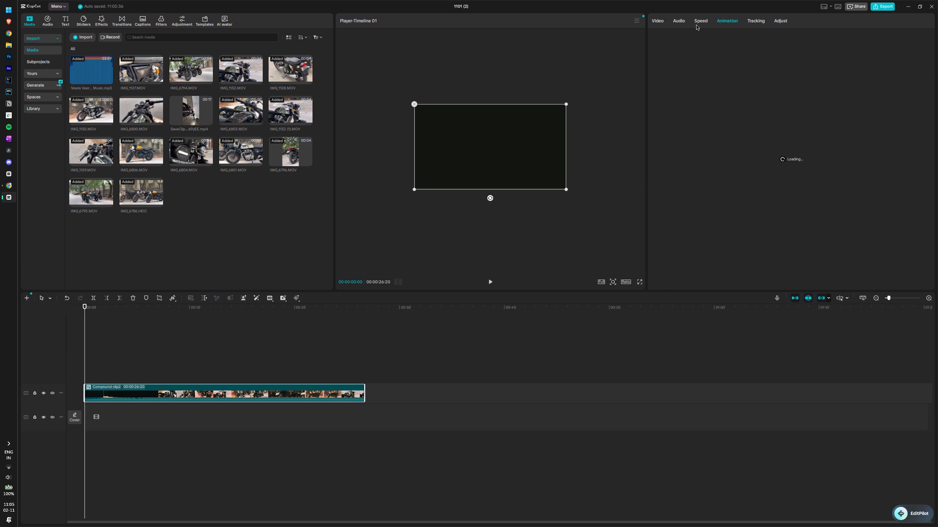
{"action": "left_click", "coordinate": [651, 17]}
{"action": "left_click", "coordinate": [660, 23]}
Open the export settings for project 1101 (2).
{"action": "left_click", "coordinate": [884, 4]}
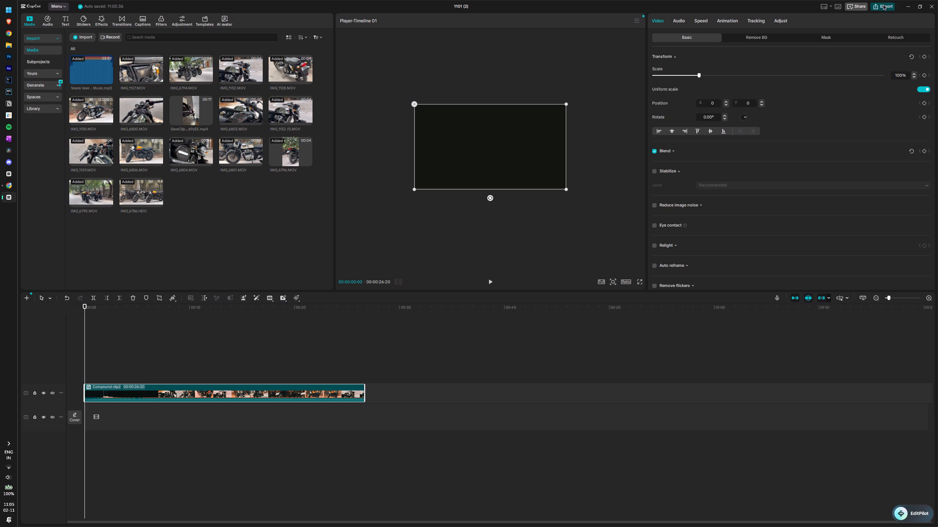
Check the remaining export settings and start exporting project 1101 (2) as an HEVC mp4 at 30fps.
{"action": "scroll", "coordinate": [539, 316], "scroll_direction": "down", "scroll_amount": 5}
{"action": "left_click", "coordinate": [556, 377]}
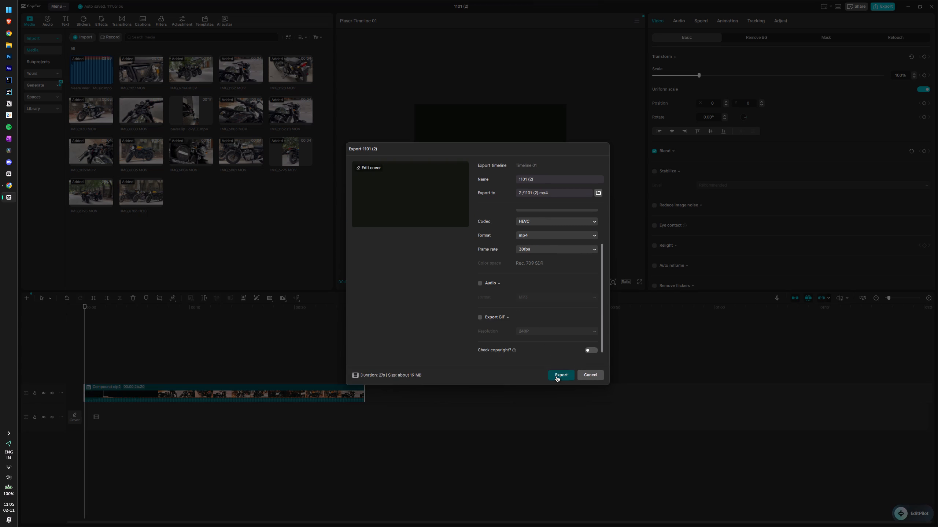
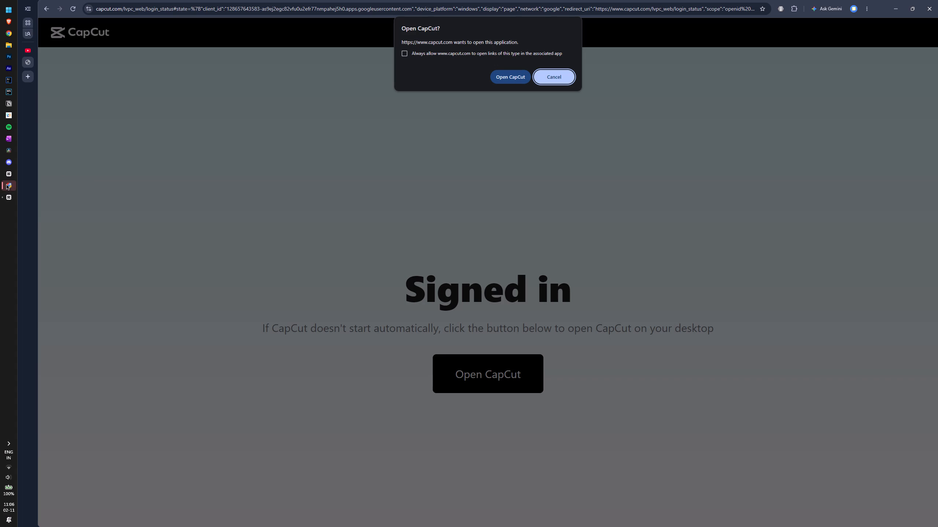
Allow the CapCut sign-in page to open the desktop application, and switch to the CapCut window.
{"action": "left_click", "coordinate": [508, 79]}
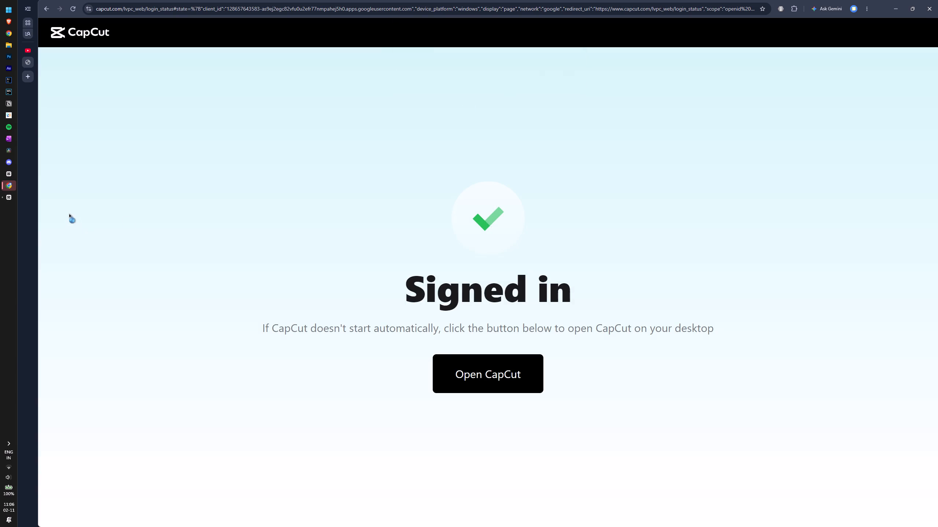
{"action": "left_click", "coordinate": [10, 200]}
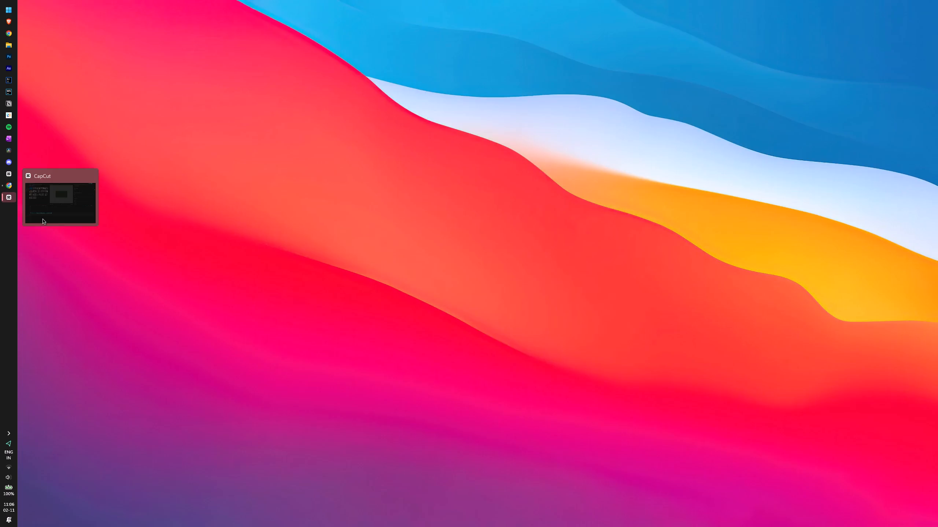
{"action": "left_click", "coordinate": [46, 203]}
Start exporting project 1101 (2).
{"action": "left_click", "coordinate": [562, 374]}
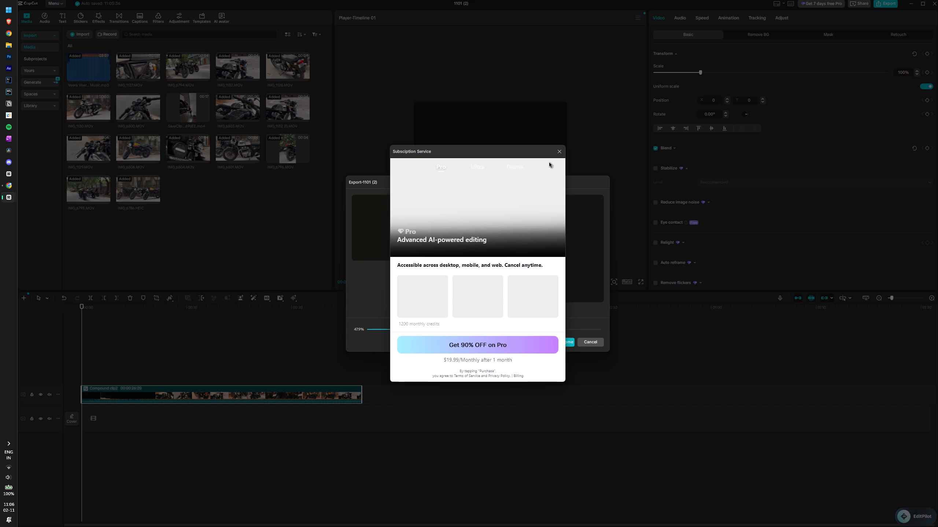
Dismiss the Pro subscription offer, let the export of 1101 (2) finish, and close the export window.
{"action": "left_click", "coordinate": [558, 152]}
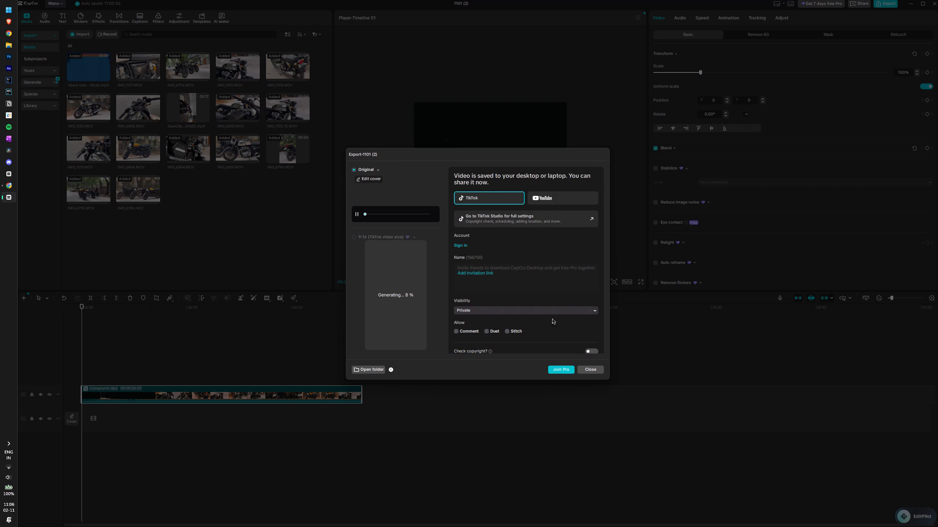
{"action": "left_click", "coordinate": [587, 370]}
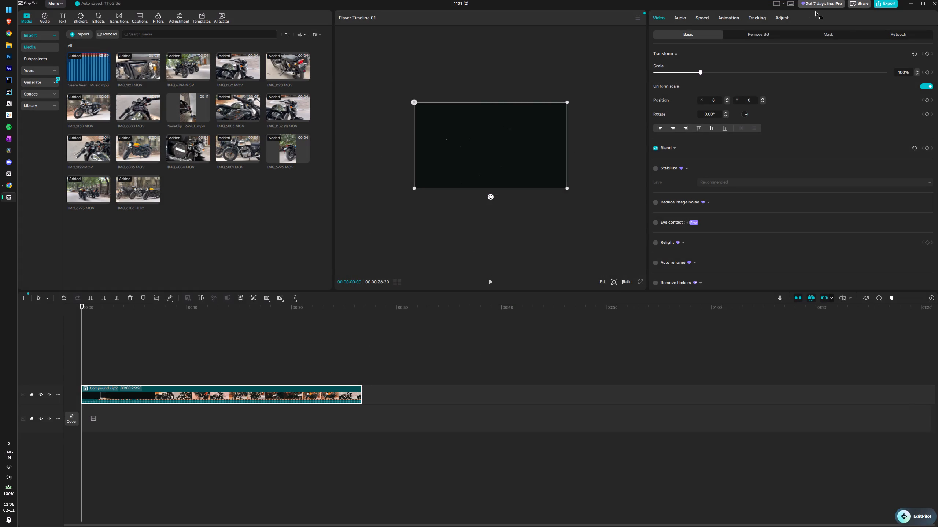
Start exporting 1101 (2) again, twice, to check which Pro features it uses, going back to editing each time.
{"action": "left_click", "coordinate": [879, 3]}
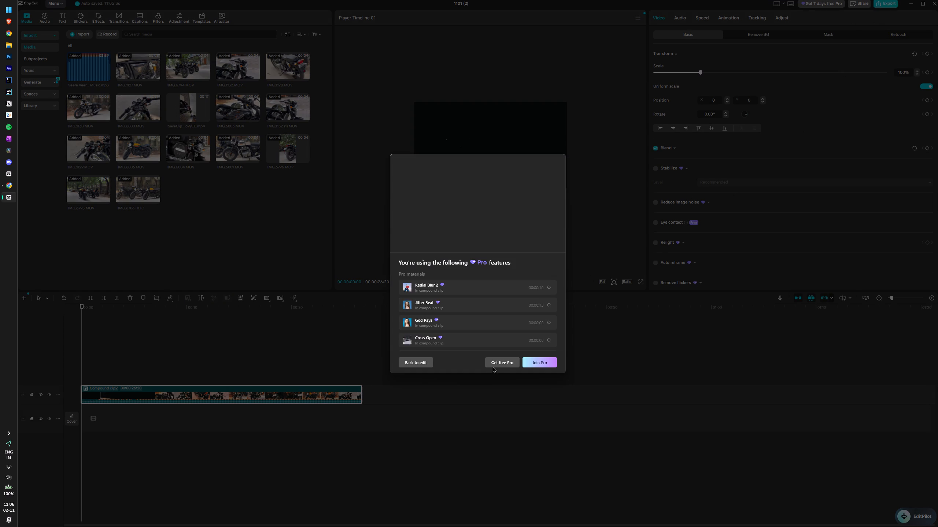
{"action": "left_click", "coordinate": [423, 363]}
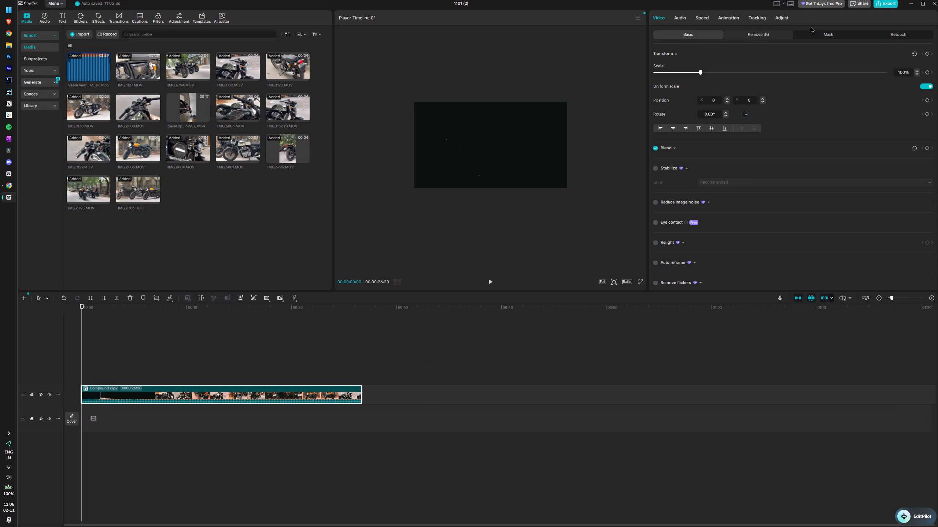
{"action": "left_click", "coordinate": [884, 6]}
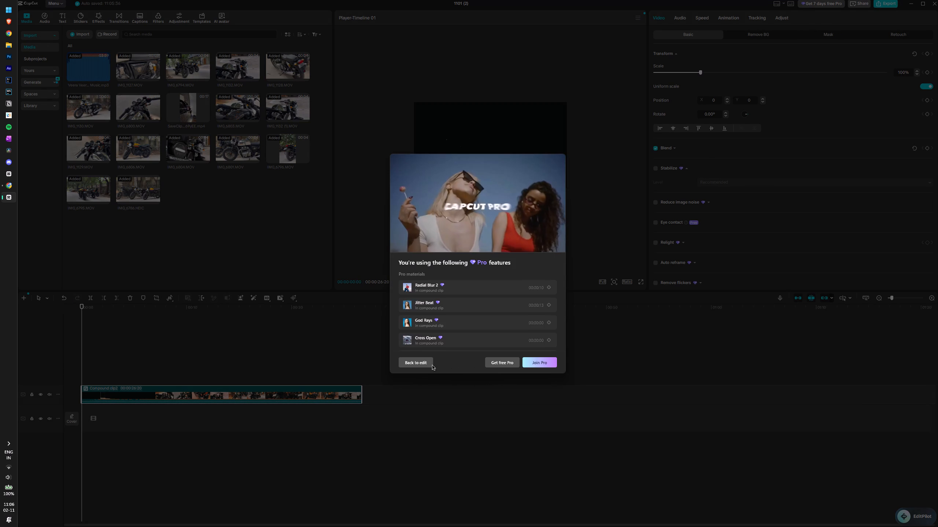
{"action": "left_click", "coordinate": [429, 364]}
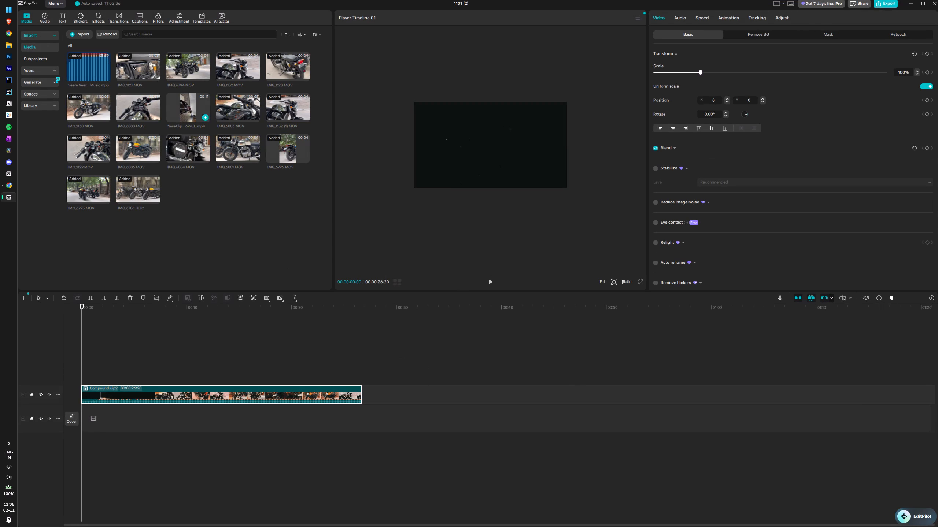
Look through the Draft settings for the save locations and cache options, and cancel out of the settings.
{"action": "left_click", "coordinate": [56, 5]}
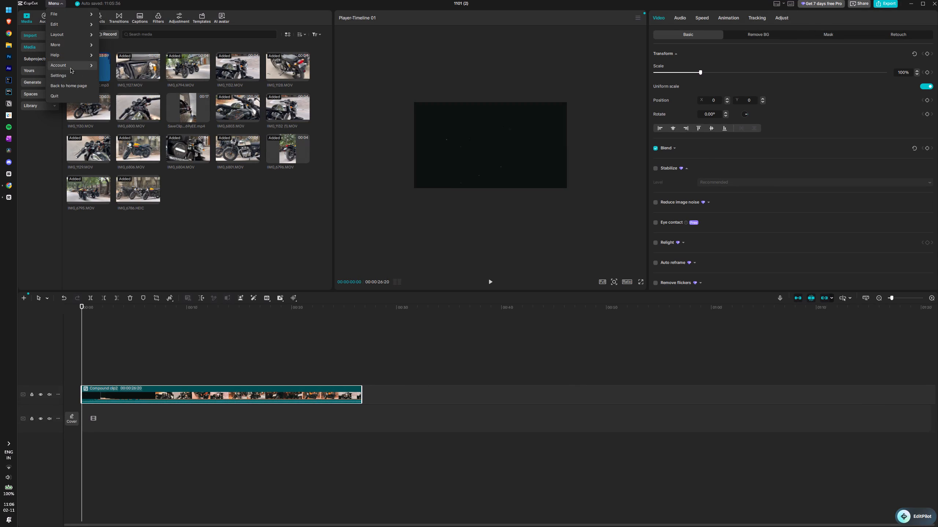
{"action": "left_click", "coordinate": [71, 68]}
{"action": "left_click", "coordinate": [72, 78]}
{"action": "scroll", "coordinate": [474, 331], "scroll_direction": "down", "scroll_amount": 3}
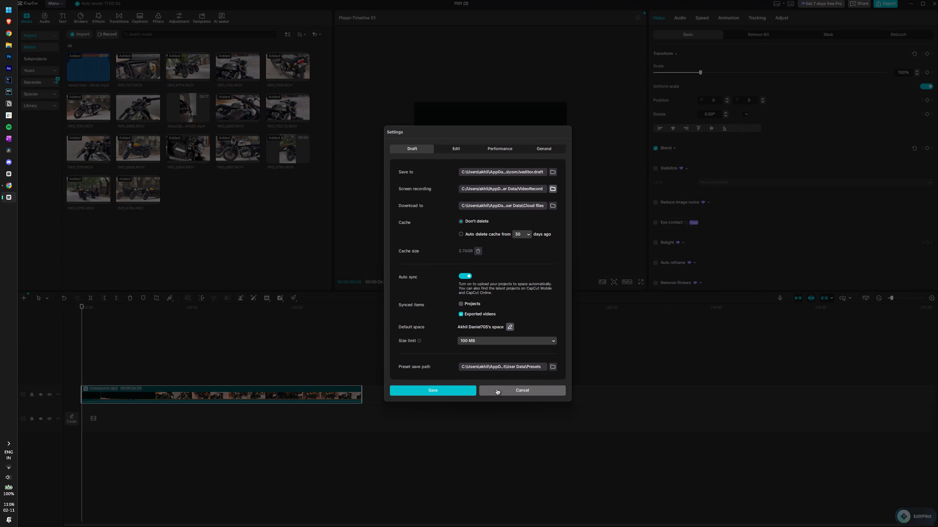
{"action": "left_click", "coordinate": [496, 389]}
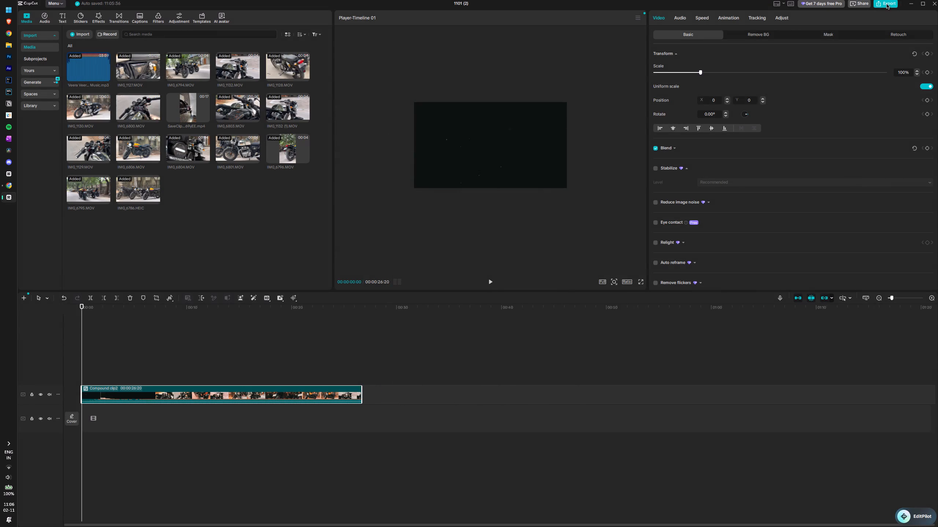
Close project 1101 (2) and return to the home page.
{"action": "left_click", "coordinate": [937, 0]}
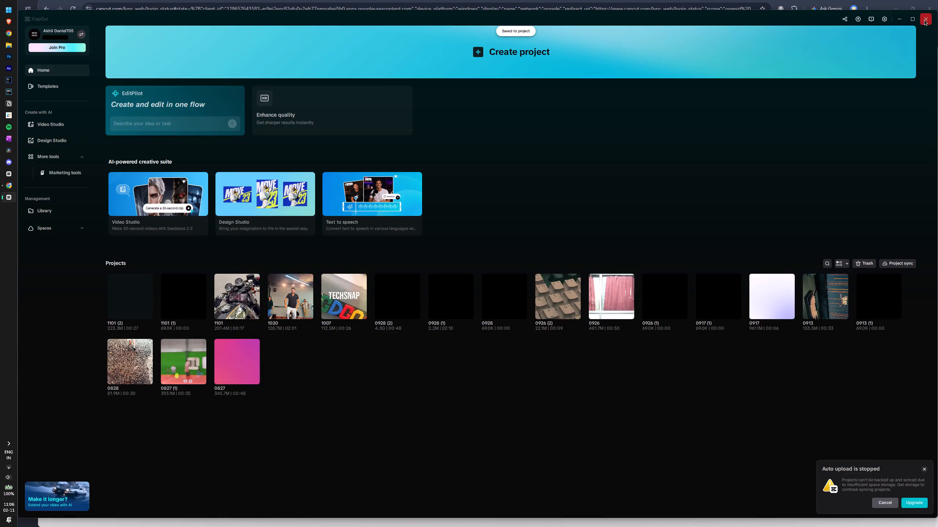
Close CapCut and the finished CapCut sign-in tab in Chrome.
{"action": "left_click", "coordinate": [924, 20]}
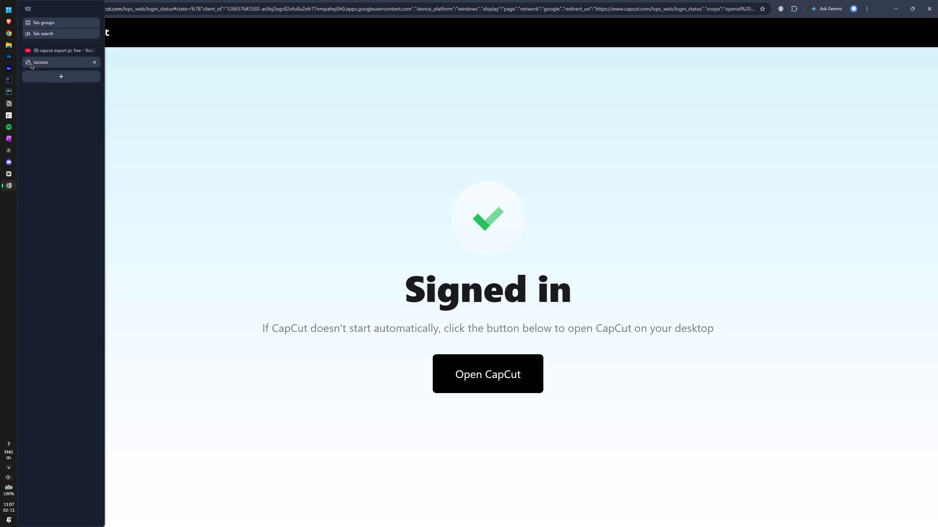
{"action": "left_click", "coordinate": [94, 66]}
{"action": "left_click", "coordinate": [95, 63]}
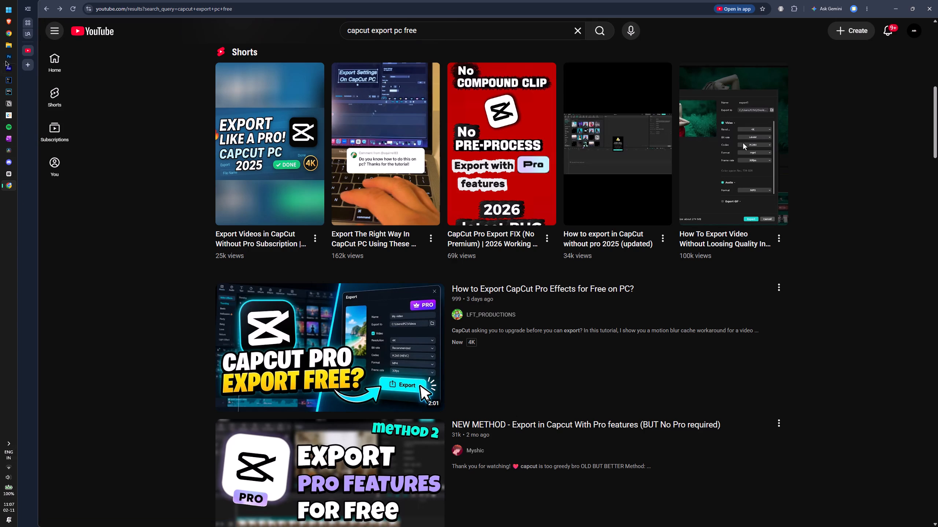
In File Explorer, locate the exported video 1101 (2).mp4 on New Volume (Z:).
{"action": "left_click", "coordinate": [8, 45]}
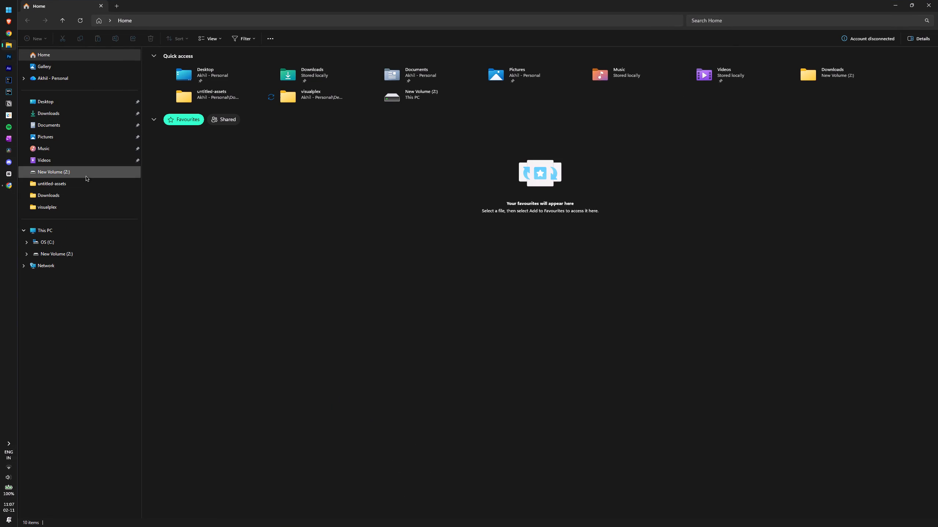
{"action": "left_click", "coordinate": [84, 172]}
{"action": "left_click", "coordinate": [192, 62]}
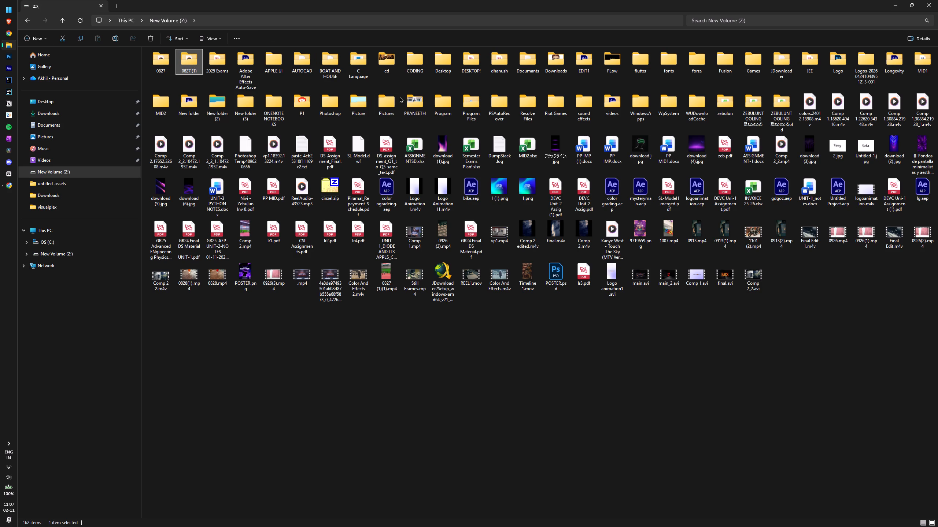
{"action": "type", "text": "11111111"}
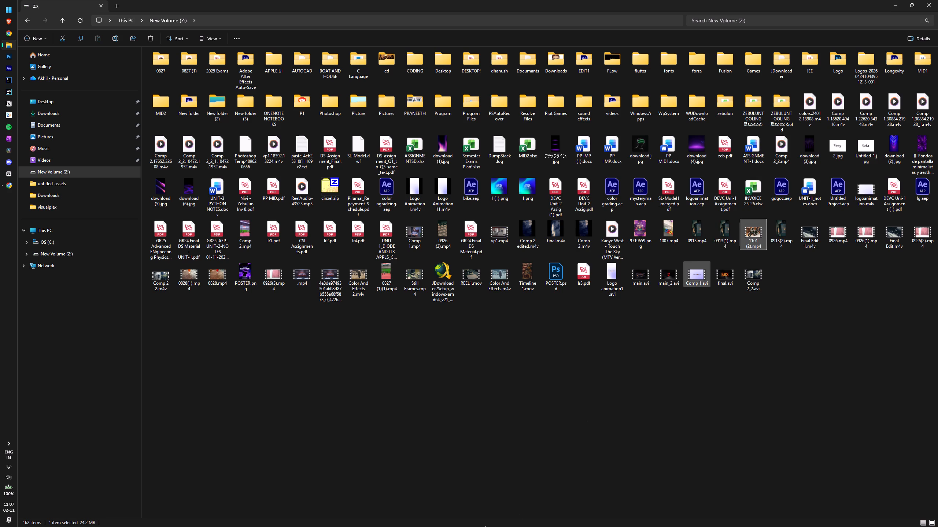
Open WhatsApp Web (web.whatsapp.com) in a new Chrome window.
{"action": "left_click", "coordinate": [8, 34]}
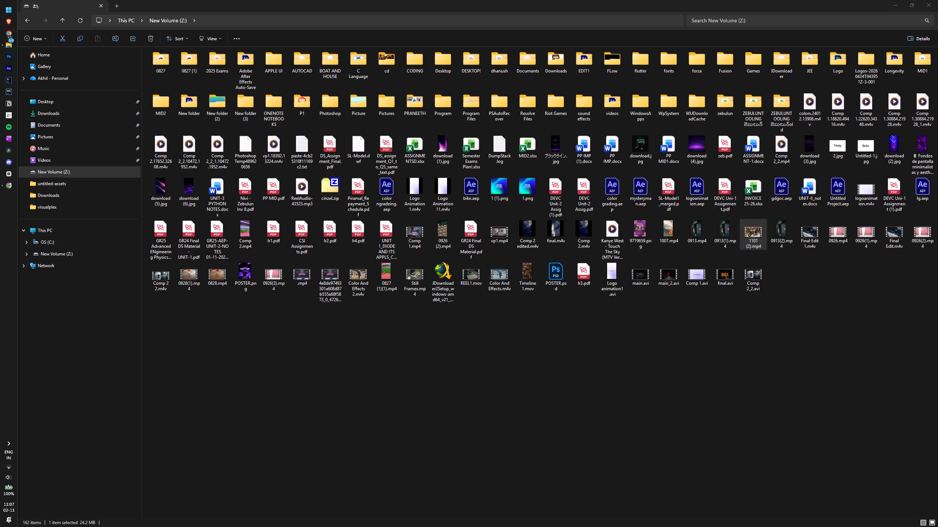
{"action": "left_click", "coordinate": [149, 7]}
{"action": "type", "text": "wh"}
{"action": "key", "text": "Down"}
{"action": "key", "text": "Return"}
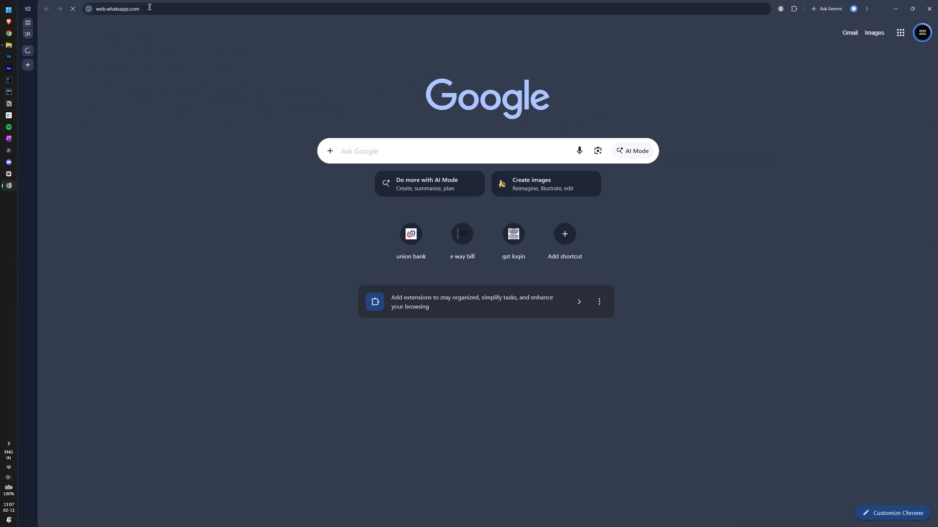